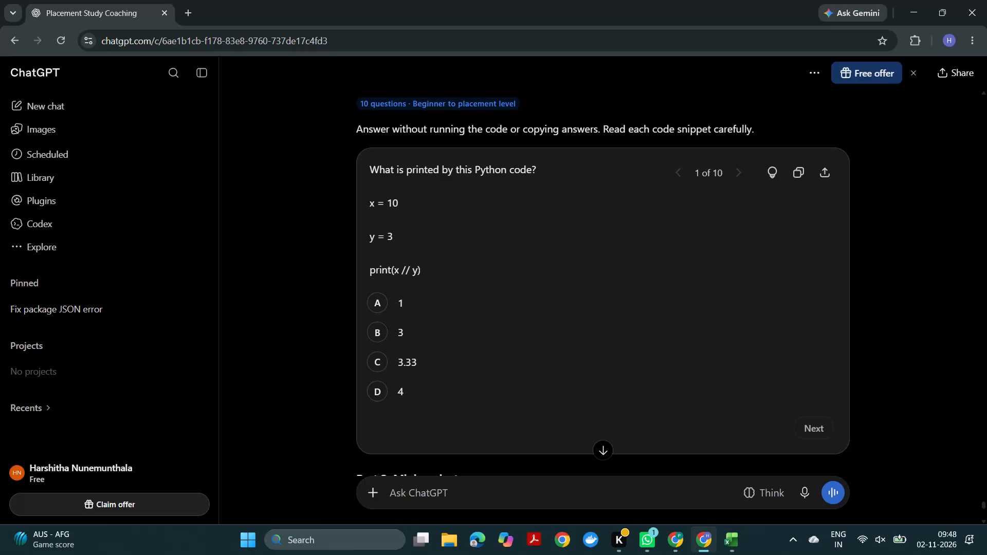
Launch Power BI Desktop and open the recent Online store Dashboard Report.
left_click(334, 542)
key("b")
key("BackSpace")
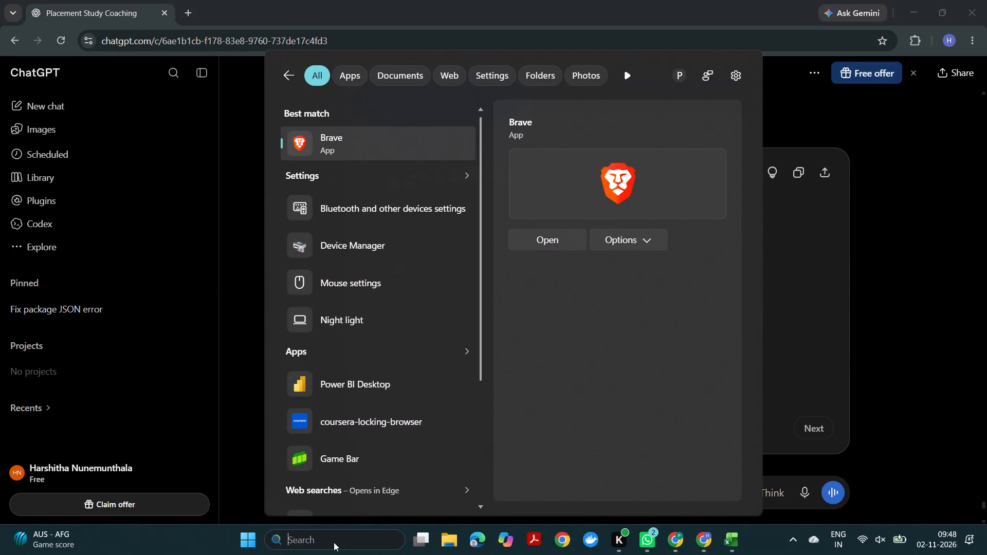
type("power")
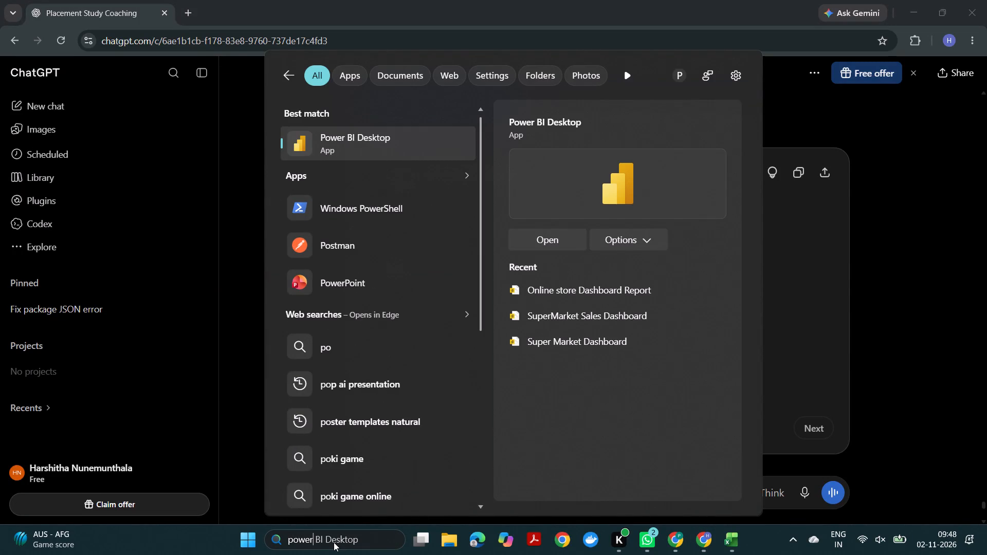
key("Return")
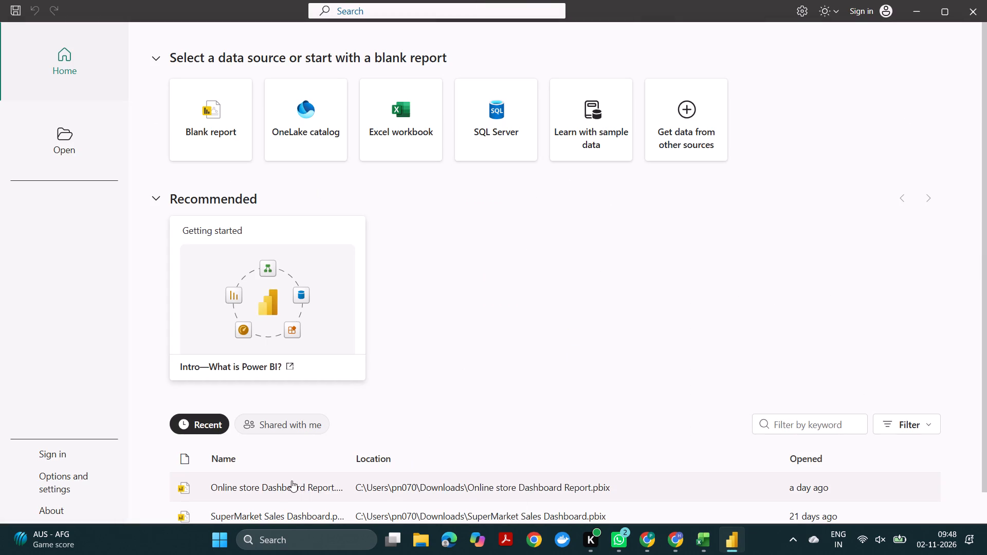
left_click(283, 486)
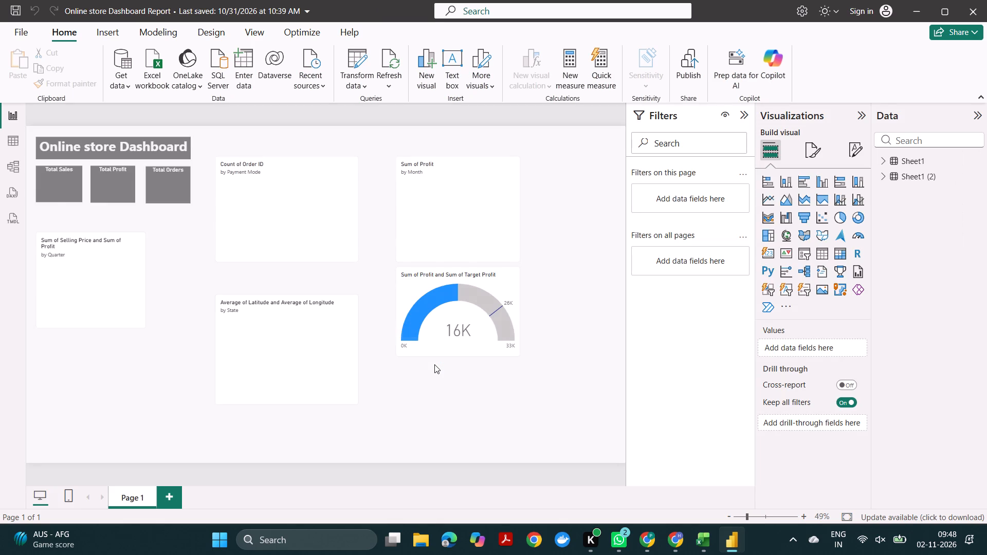
Add a new blank page to the report.
left_click(159, 492)
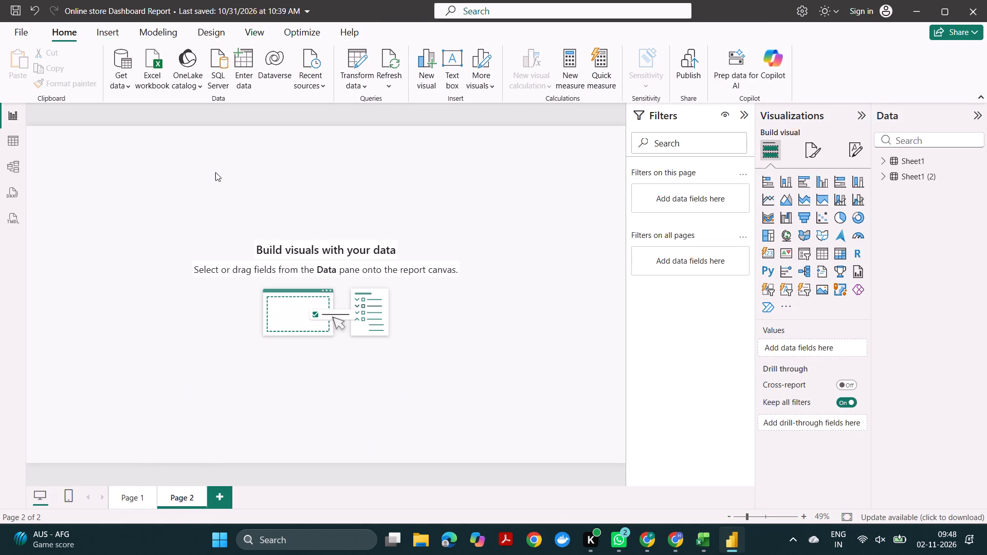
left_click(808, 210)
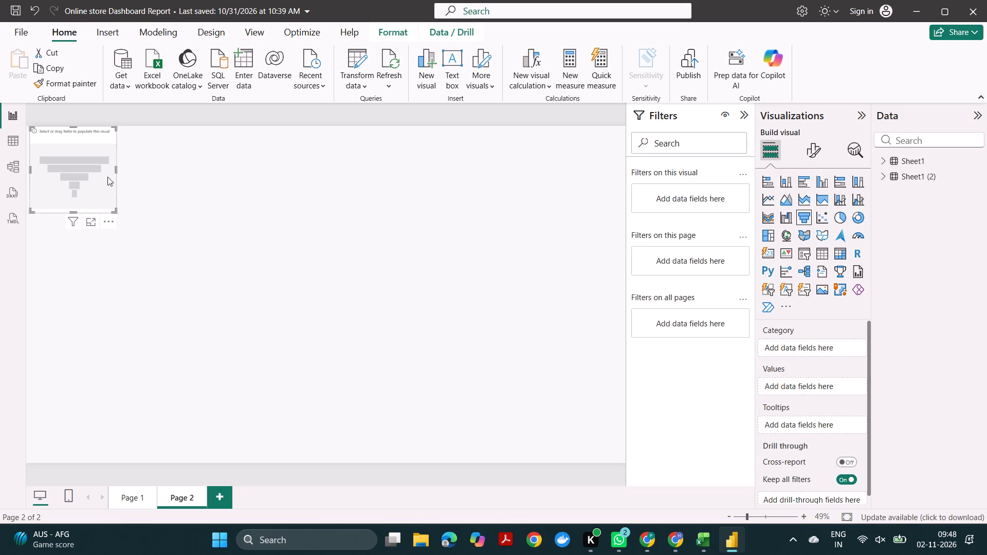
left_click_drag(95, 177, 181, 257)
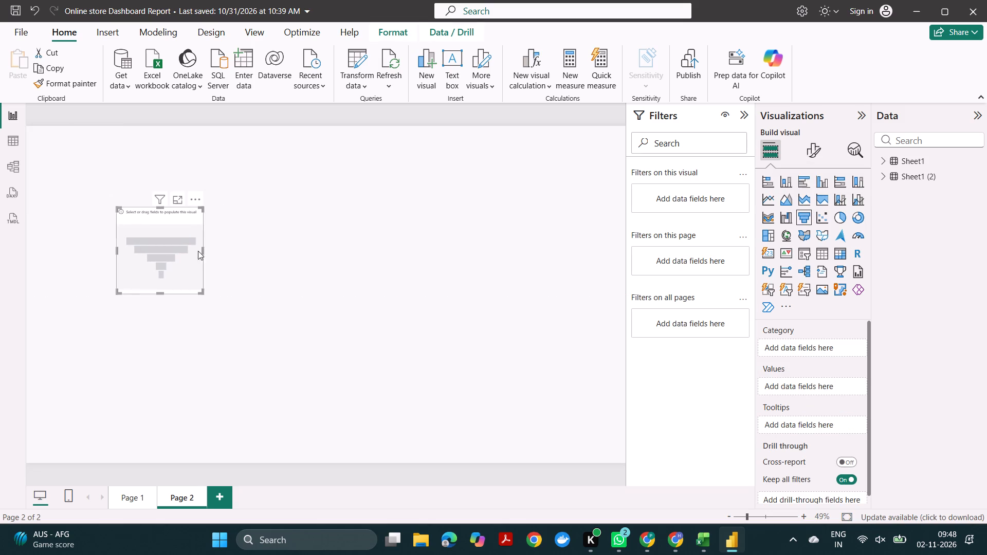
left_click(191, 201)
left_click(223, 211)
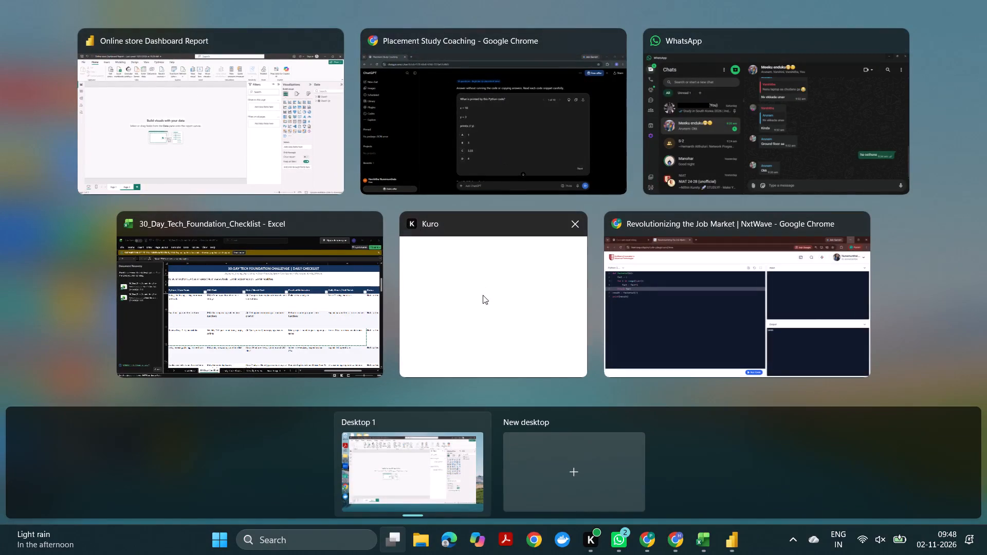
Switch to the NxtWave learning portal in Chrome, go to its home page and complete the Face ID verification.
left_click(638, 289)
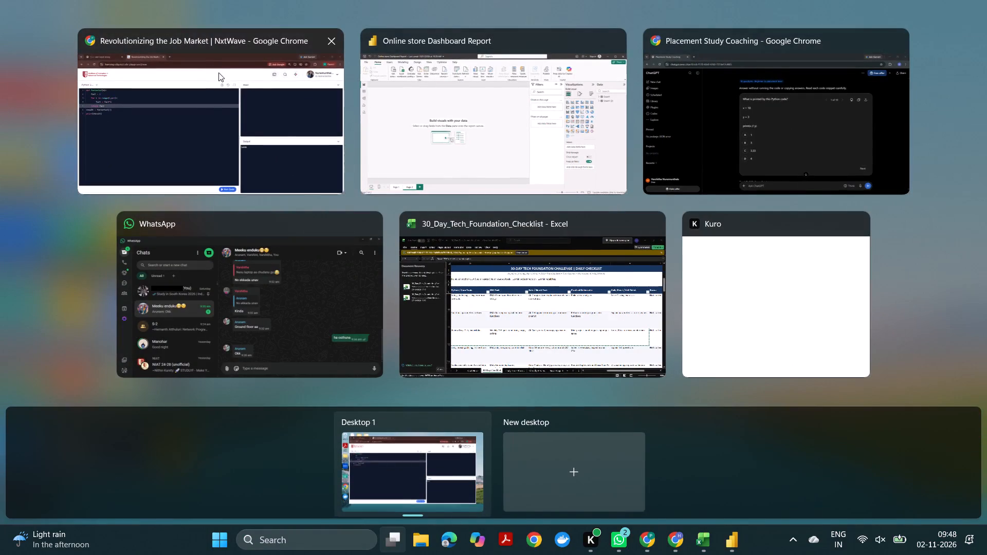
left_click(211, 113)
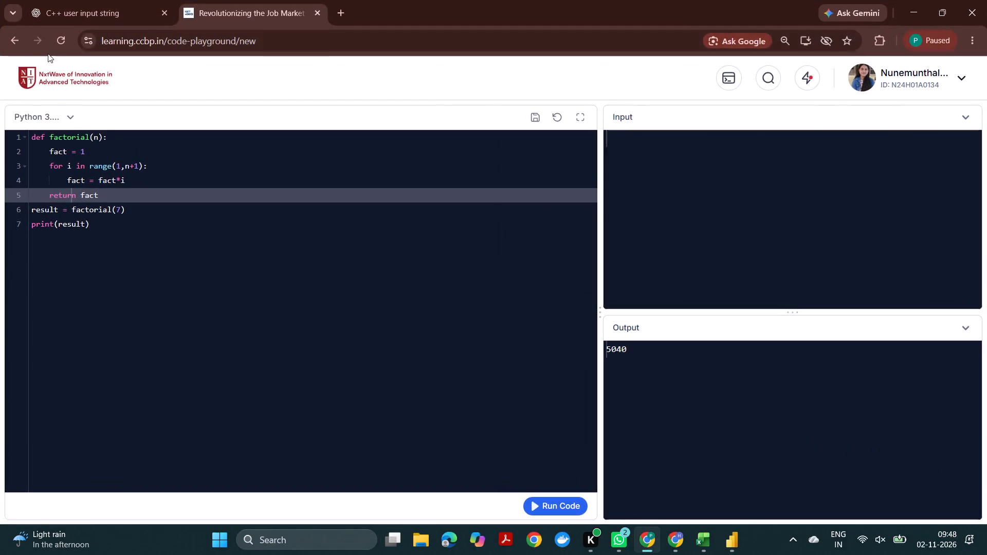
left_click(33, 87)
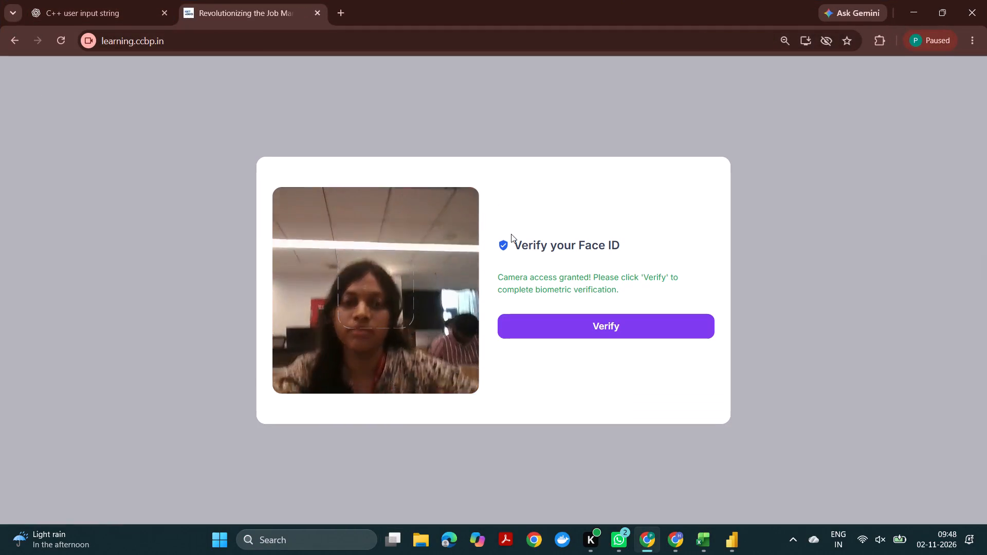
left_click(597, 328)
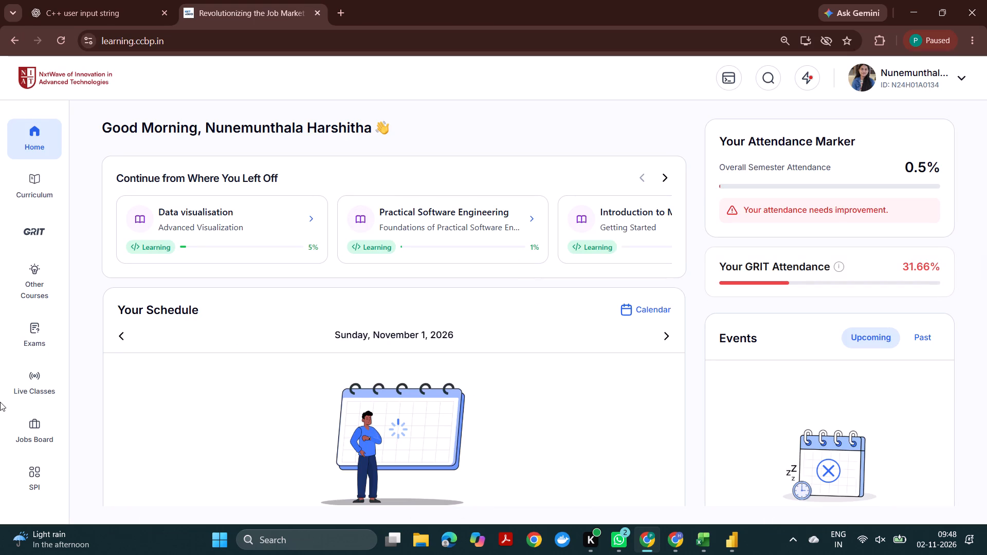
Reload the portal's home page and open the Data visualisation course from the courses left in progress.
scroll(427, 366, "down", 8)
scroll(427, 366, "up", 4)
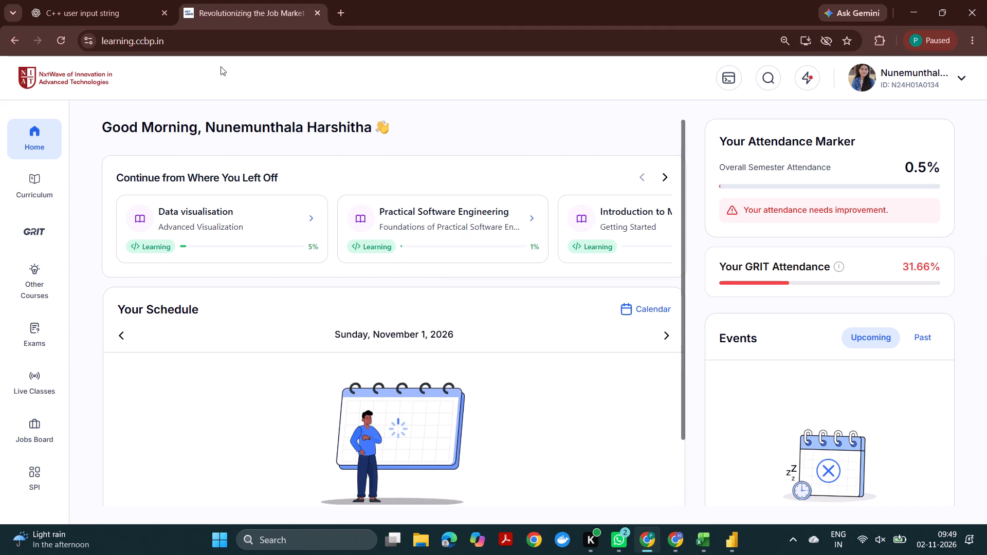
left_click(56, 35)
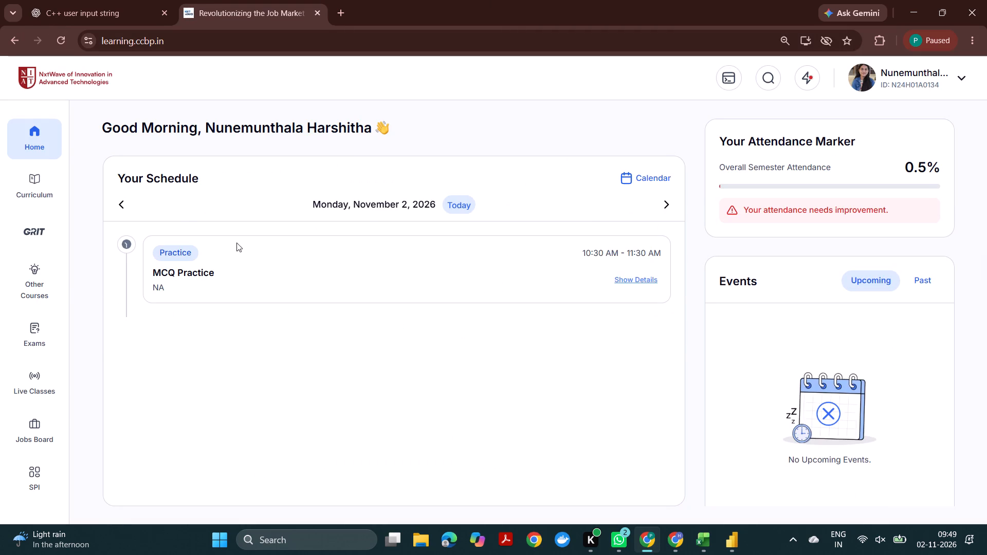
scroll(291, 392, "down", 7)
scroll(291, 392, "up", 6)
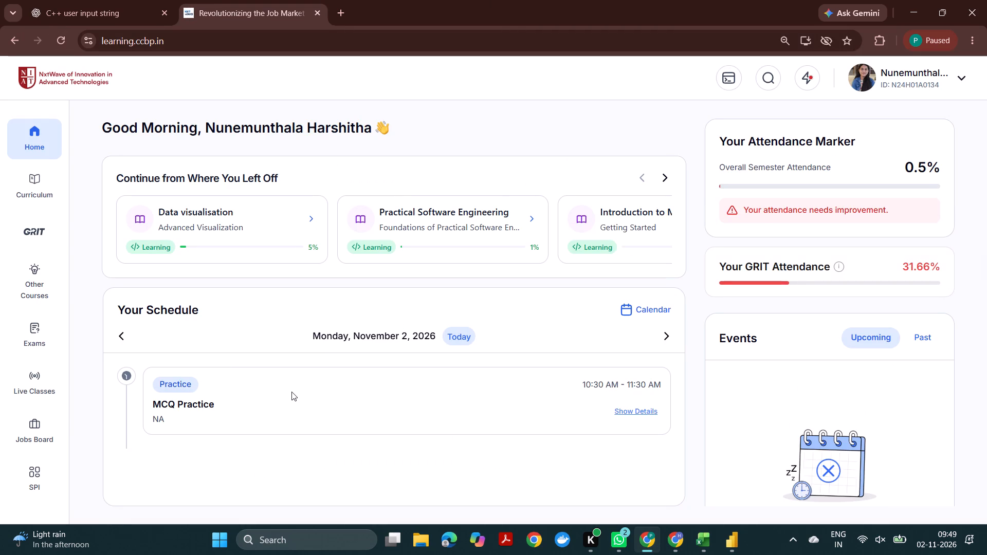
left_click(222, 220)
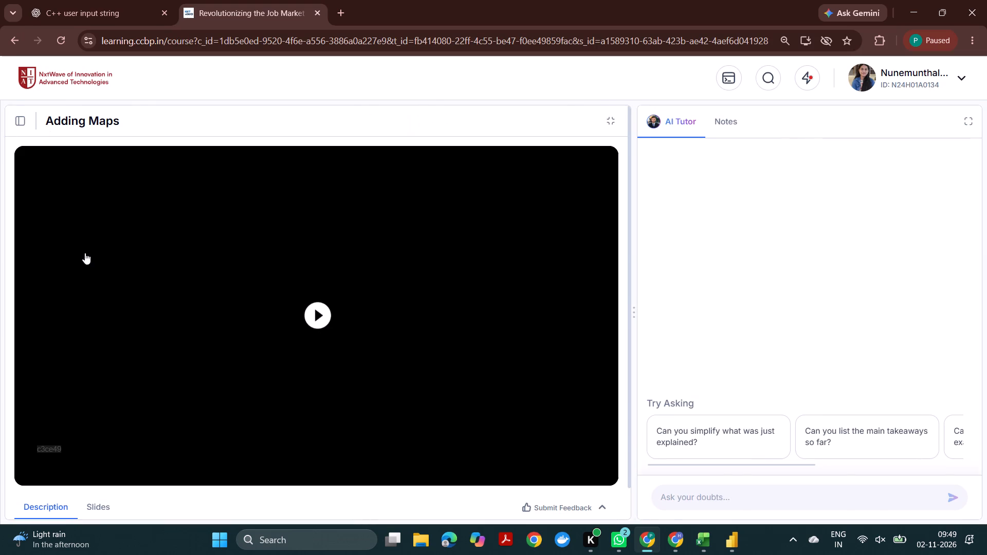
Find the Adding a Funnel Chart video lesson in the course contents and open it.
left_click(23, 115)
scroll(72, 301, "down", 1)
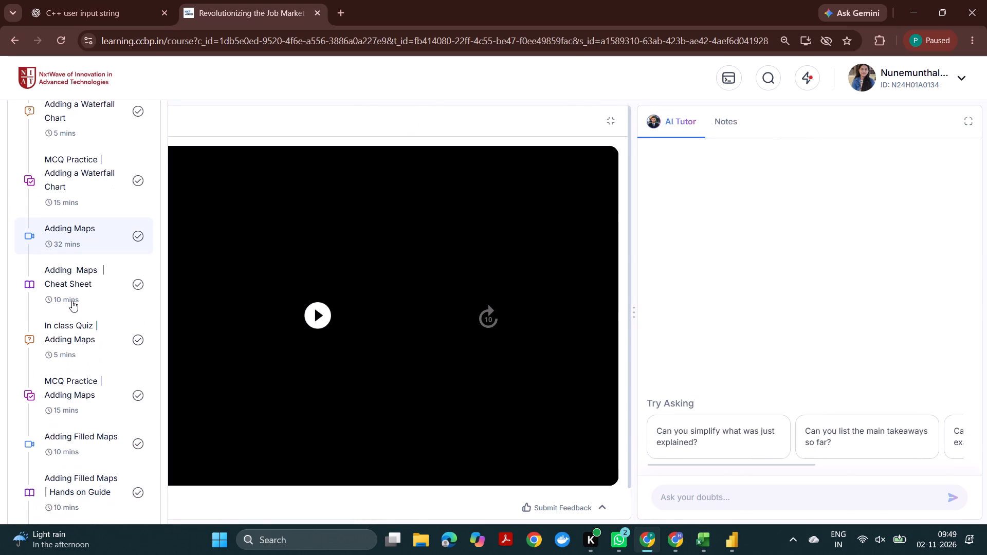
scroll(72, 301, "down", 3)
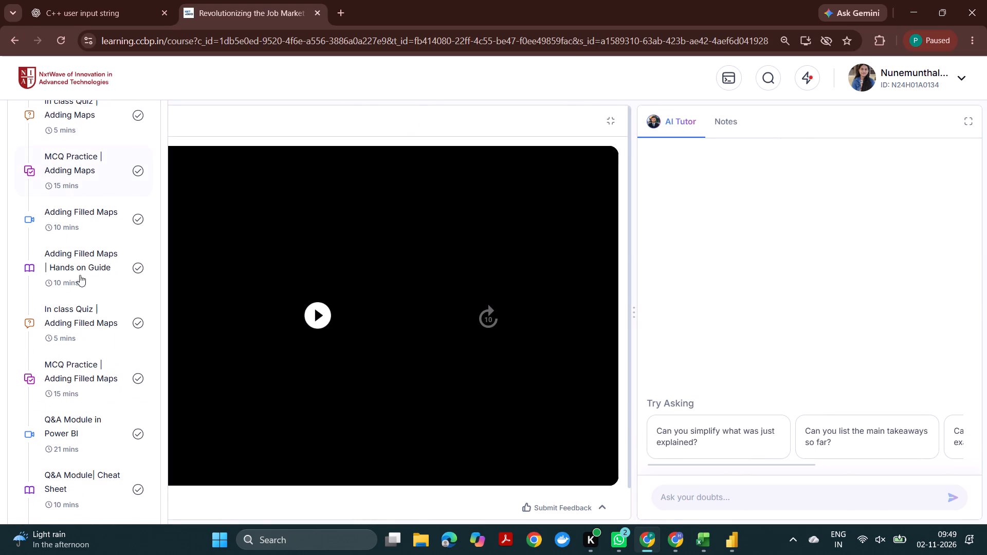
scroll(120, 348, "down", 2)
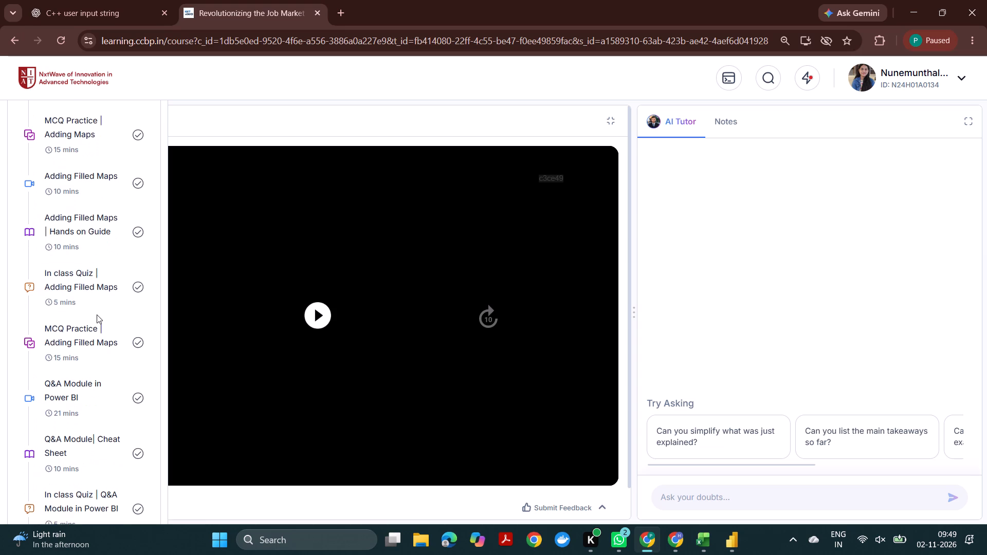
scroll(97, 314, "down", 2)
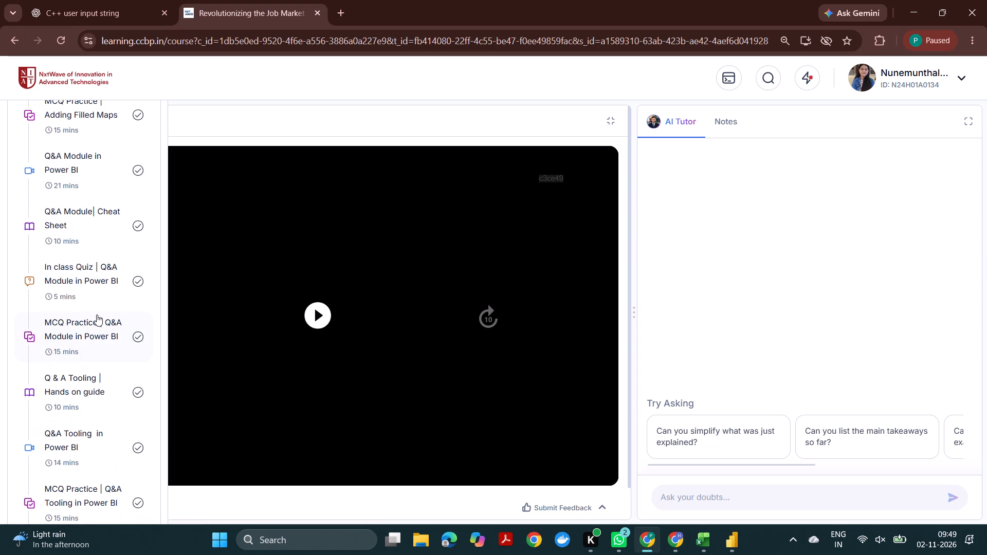
scroll(97, 314, "down", 4)
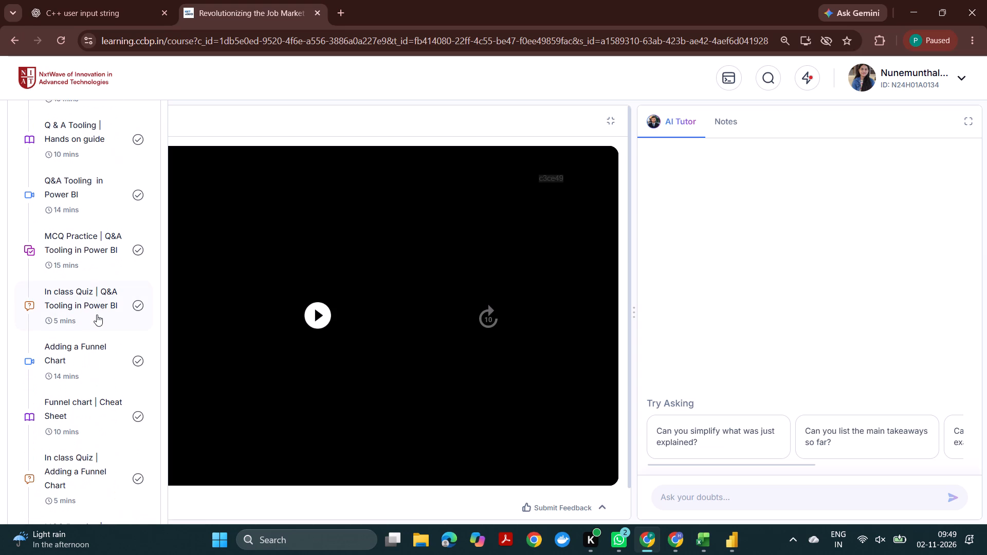
scroll(97, 314, "down", 1)
left_click(59, 335)
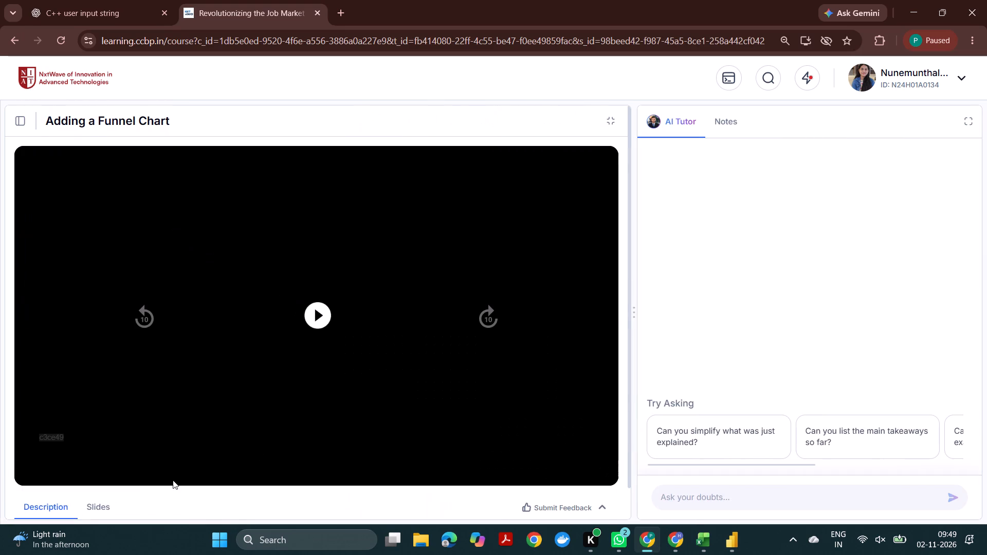
Download the Adding a Funnel Chart dataset from the lesson's description.
scroll(102, 505, "down", 1)
scroll(178, 415, "down", 2)
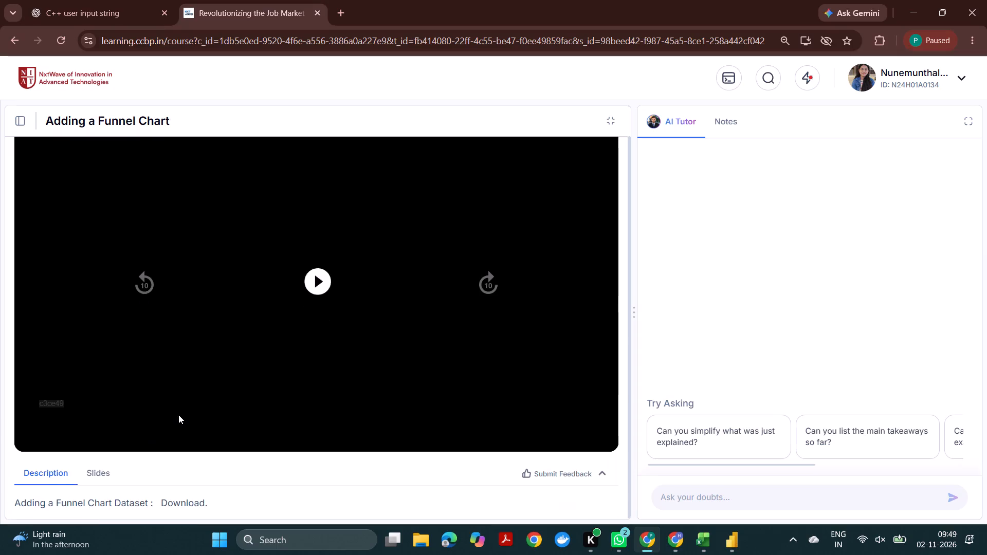
left_click(186, 502)
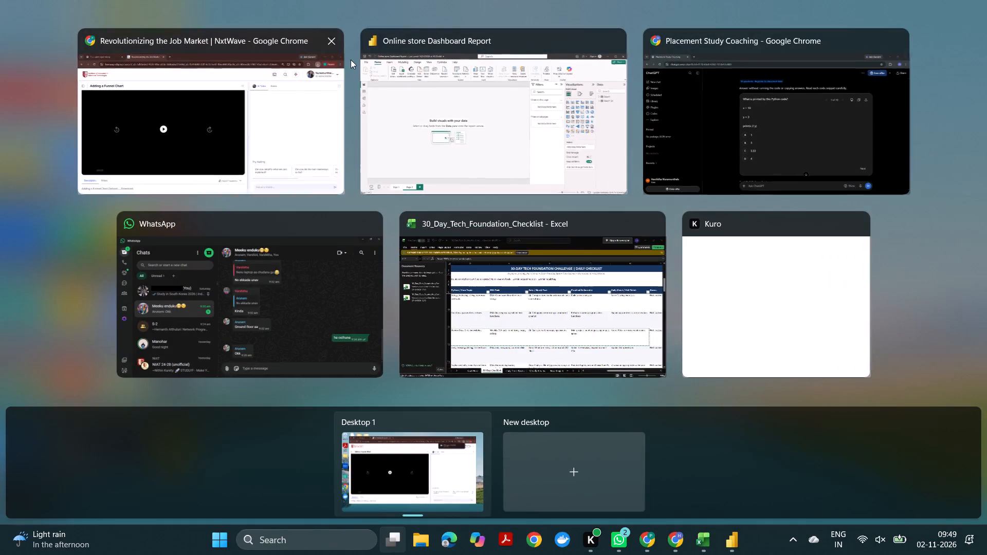
Switch to the Online store Dashboard Report in Power BI and load Table from the downloaded funnel_chart_dataset Excel workbook.
left_click(472, 115)
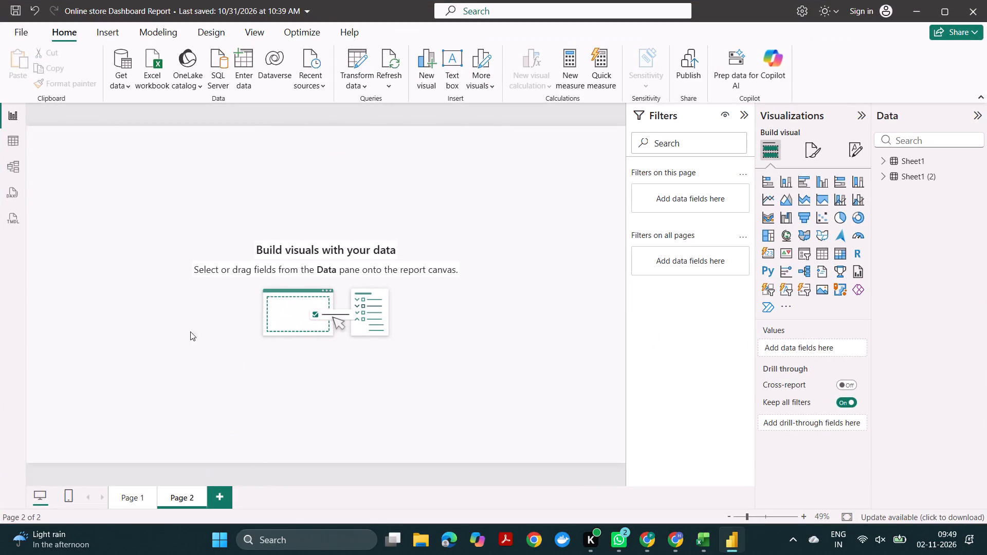
left_click(157, 67)
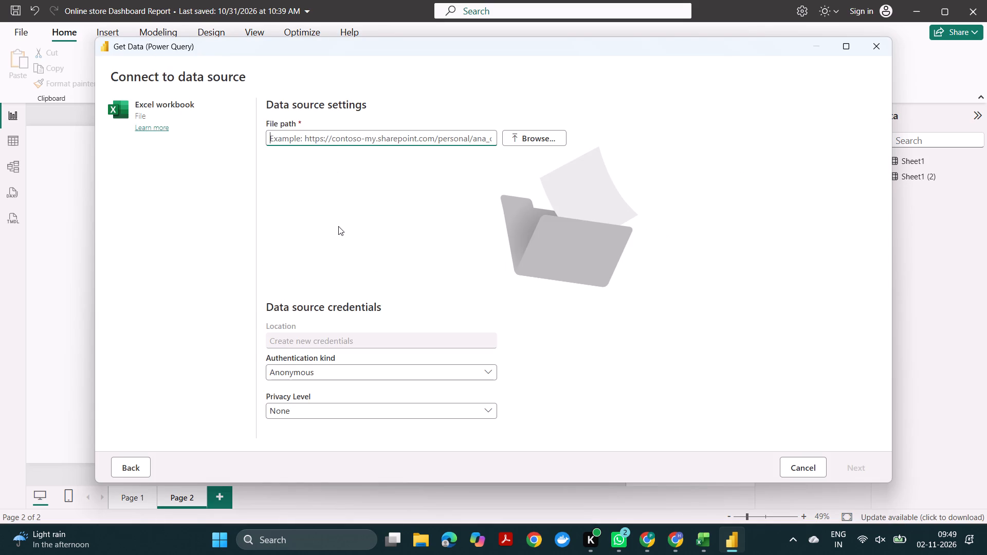
left_click(526, 139)
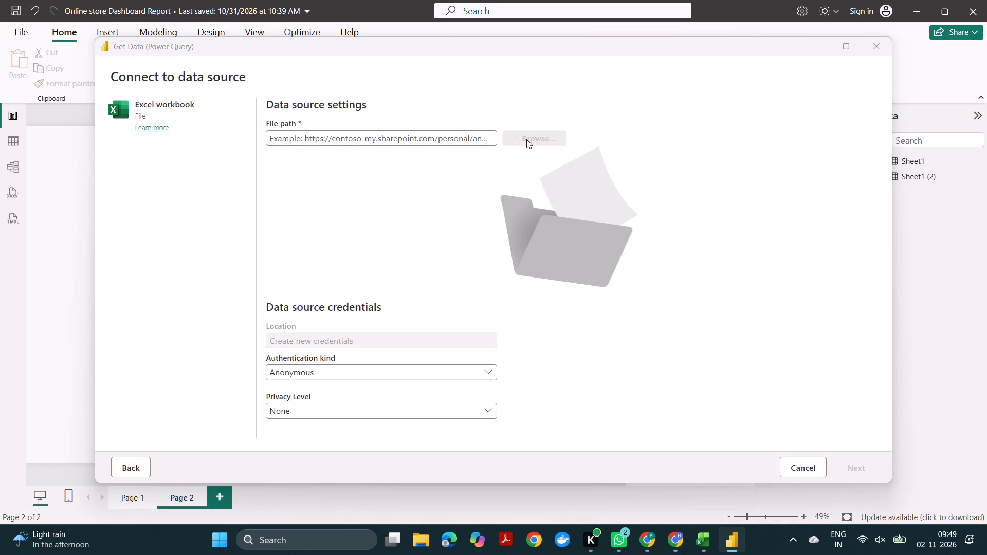
left_click(263, 171)
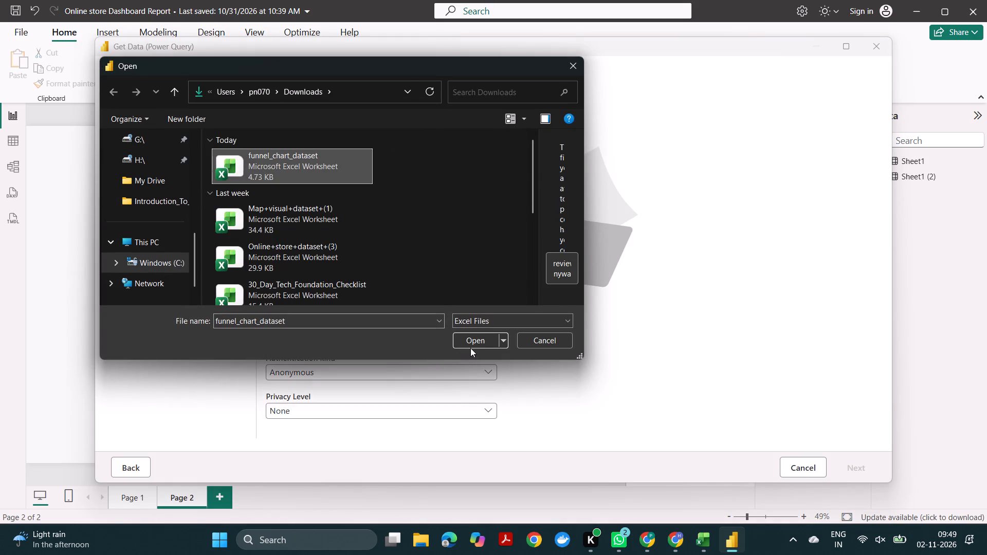
left_click(479, 341)
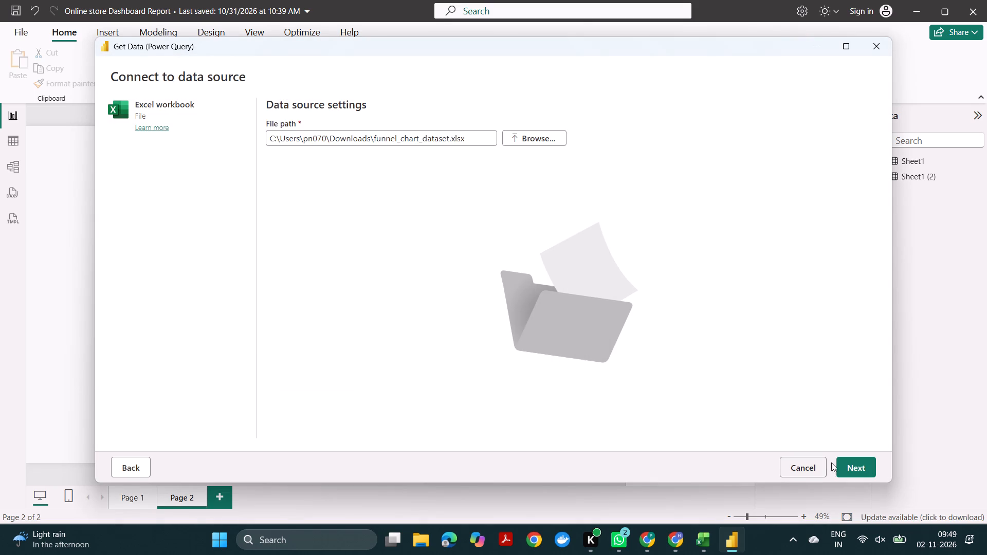
left_click(849, 466)
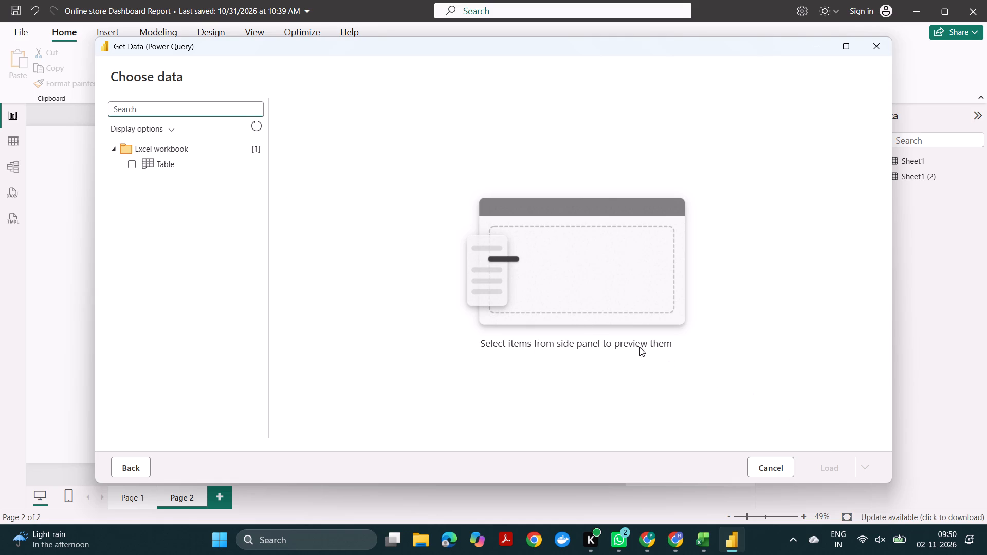
left_click(164, 162)
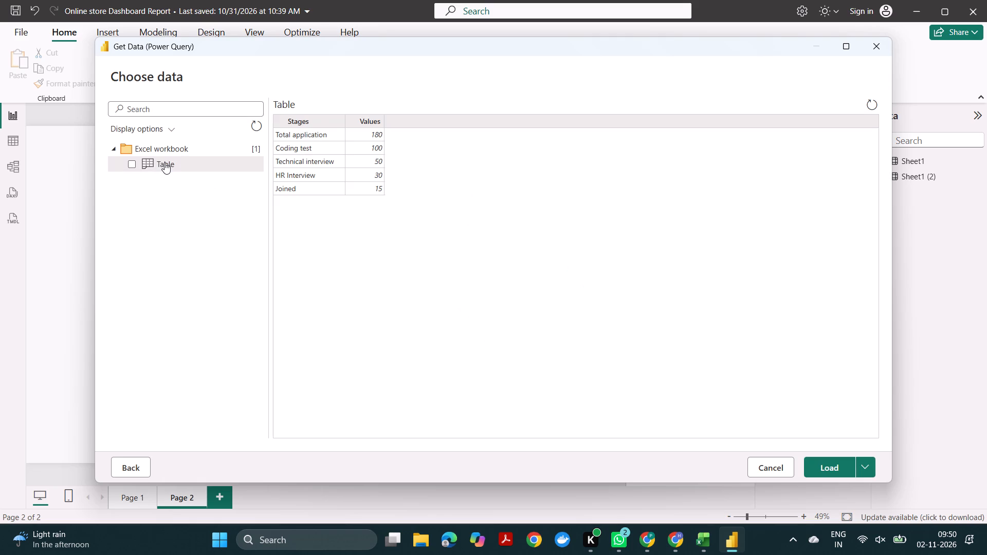
left_click(830, 468)
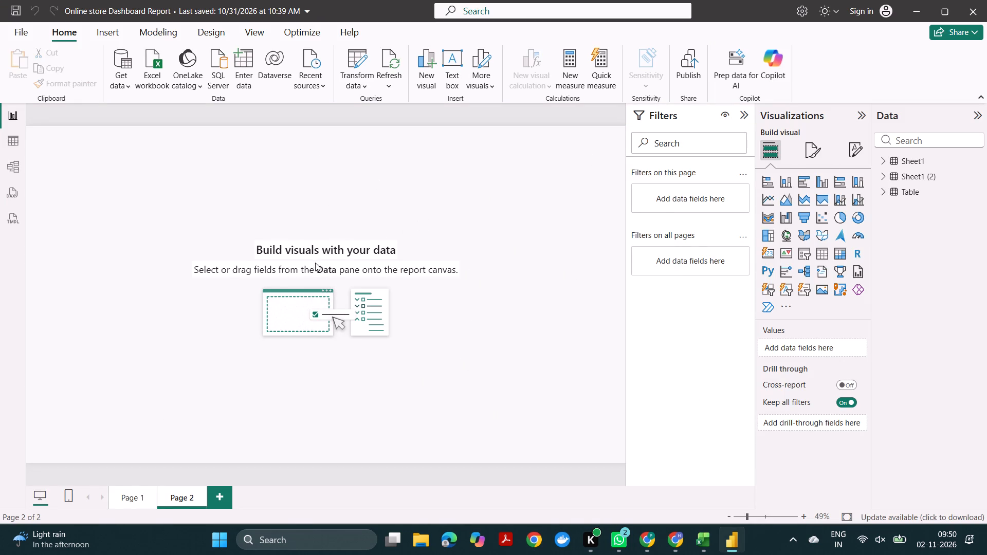
left_click(512, 290)
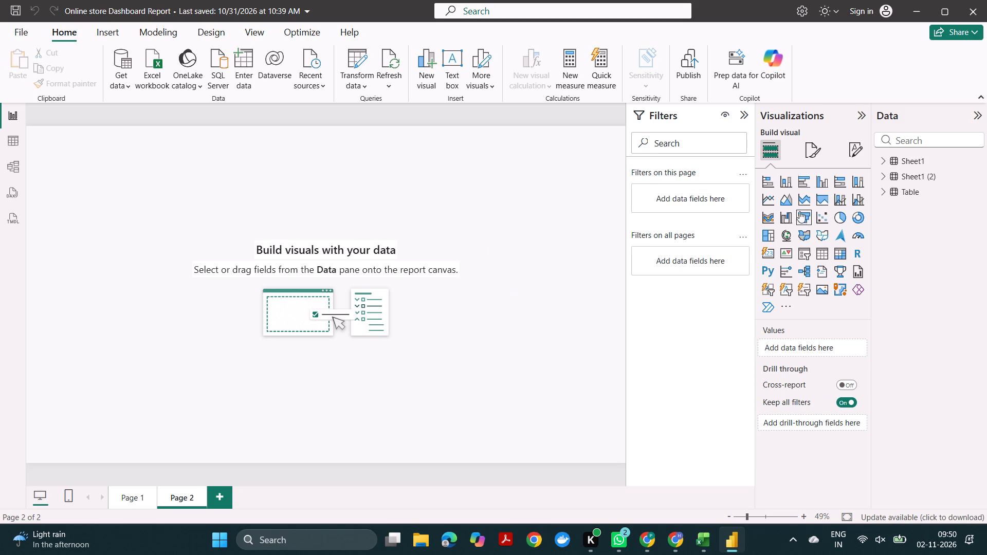
Insert a funnel chart on Page 2, move it away from the page corner and enlarge it.
left_click(803, 214)
left_click_drag(87, 176, 118, 211)
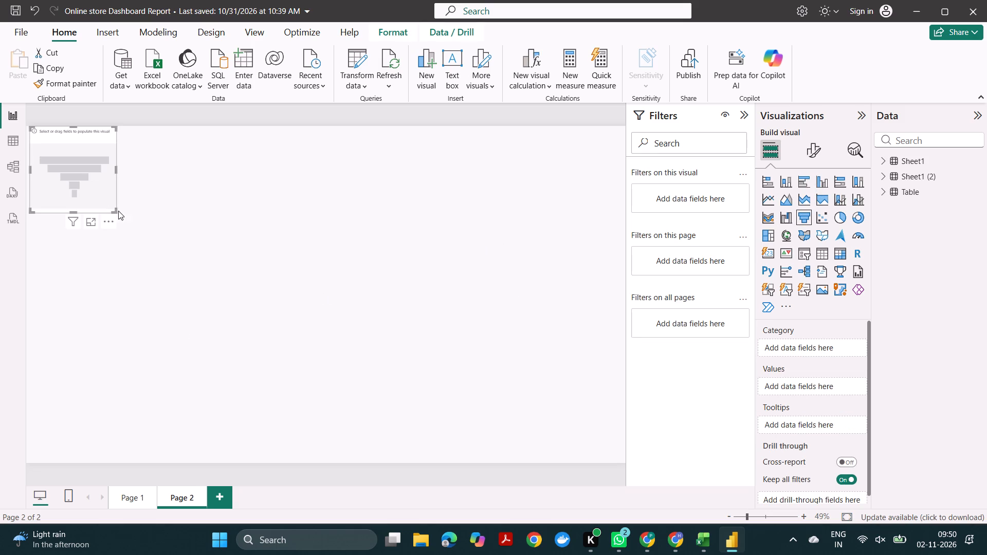
left_click_drag(118, 211, 125, 223)
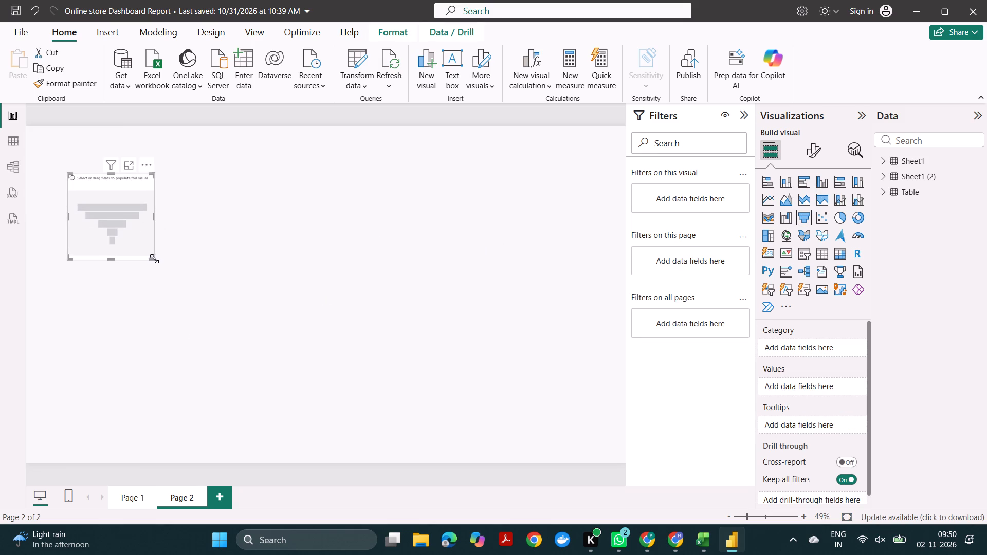
left_click_drag(152, 258, 302, 319)
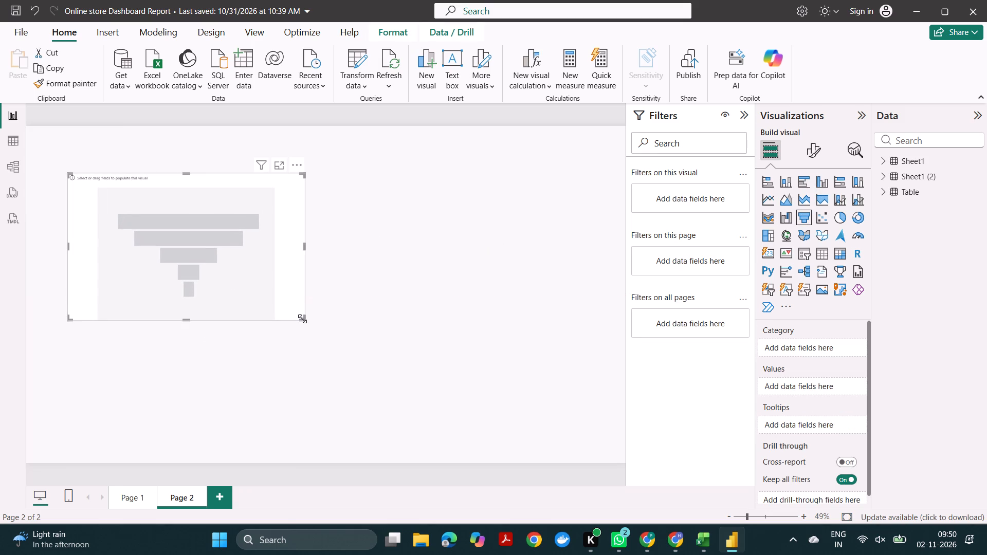
left_click_drag(187, 319, 186, 335)
left_click(460, 330)
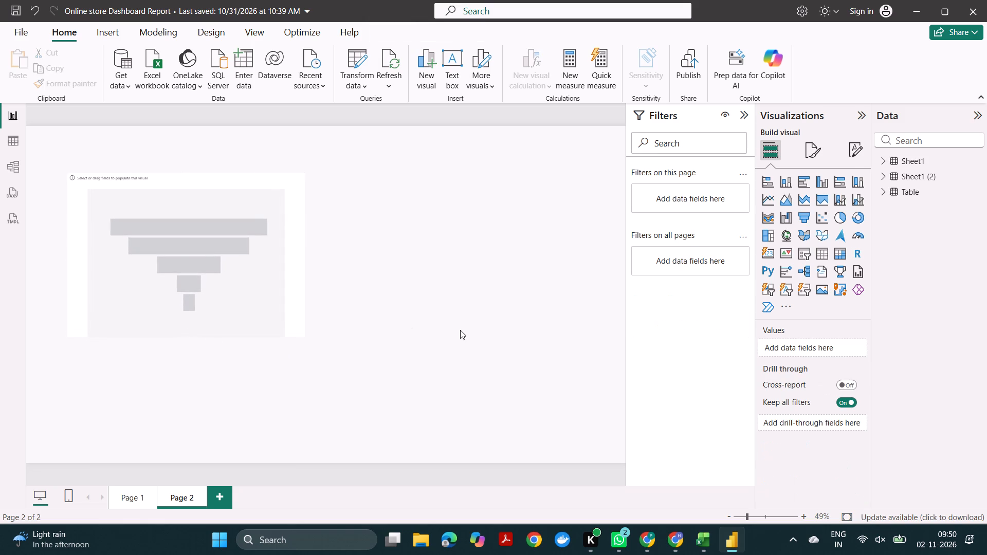
Assign the Stages field of the new Table to the funnel chart's category.
left_click(176, 260)
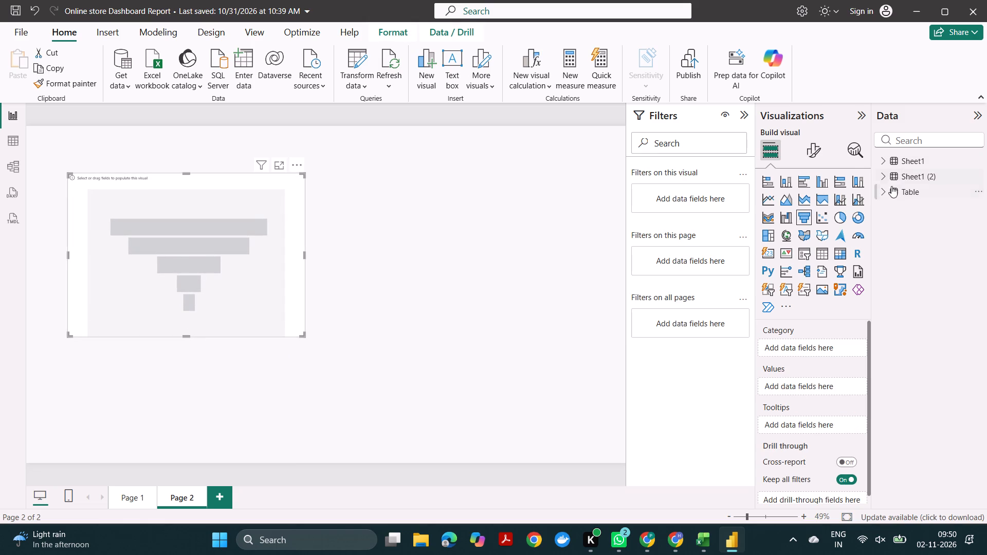
left_click(883, 189)
left_click(924, 202)
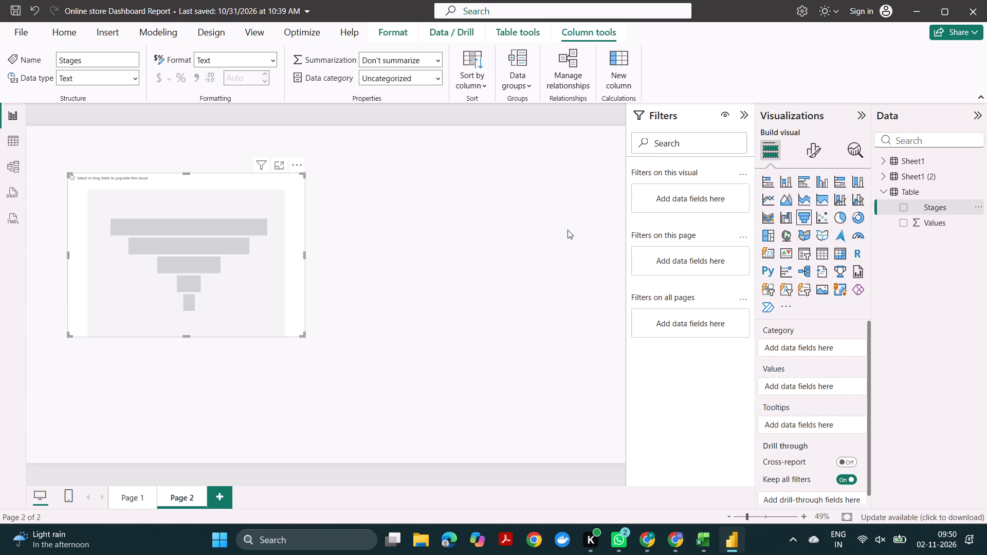
left_click(927, 205)
left_click(900, 209)
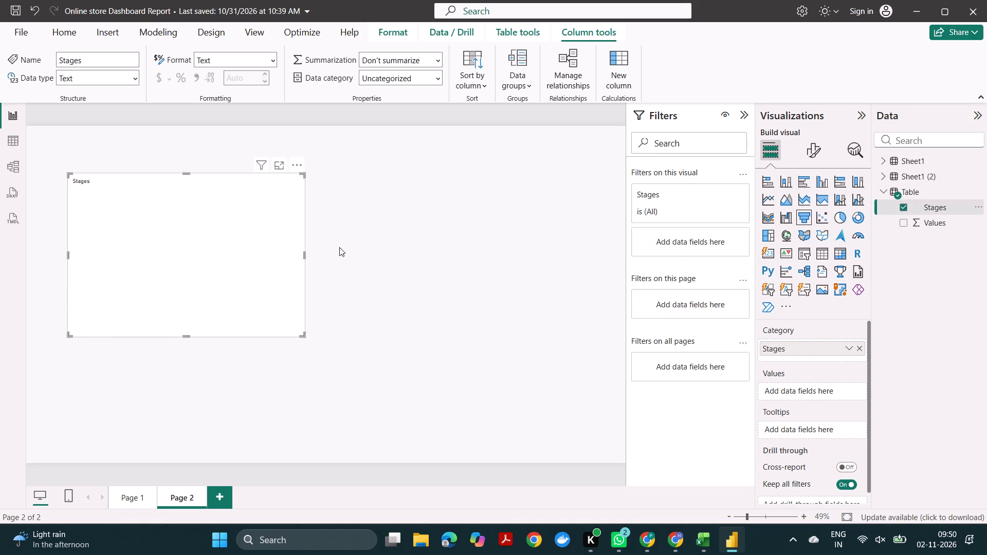
Remove the funnel chart that holds only the Stages field from Page 2.
left_click(299, 164)
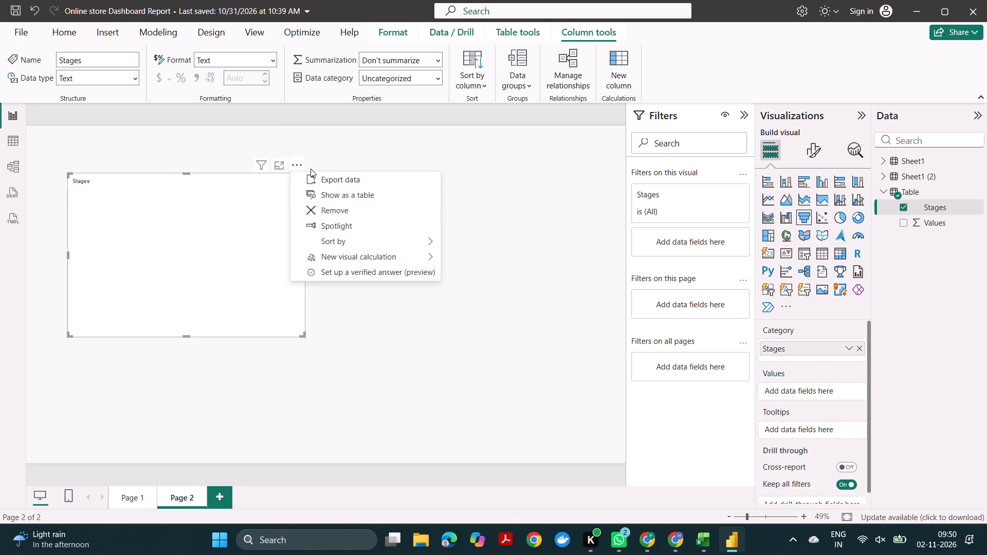
left_click(352, 207)
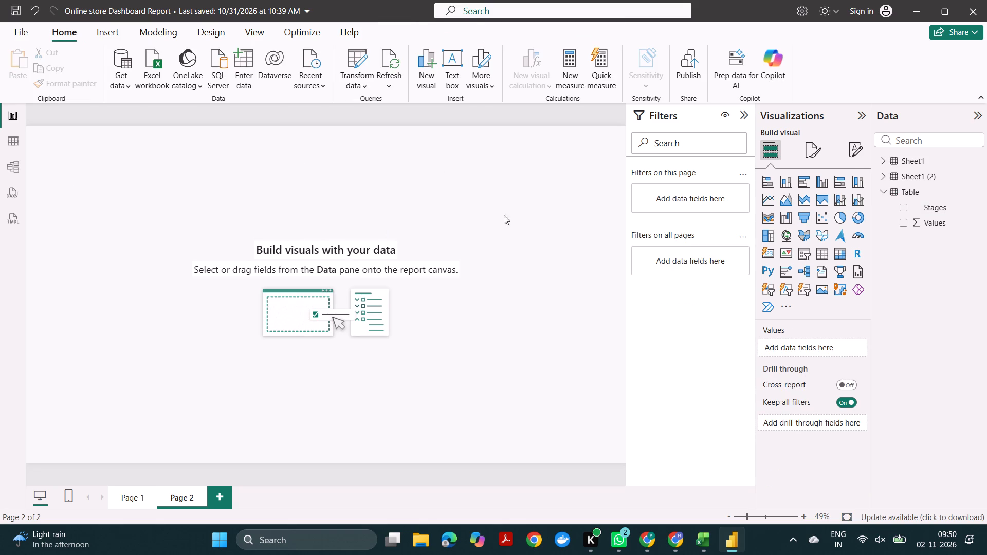
Insert a new funnel chart with the Table's Stages field as category and its Values field as values.
left_click(802, 216)
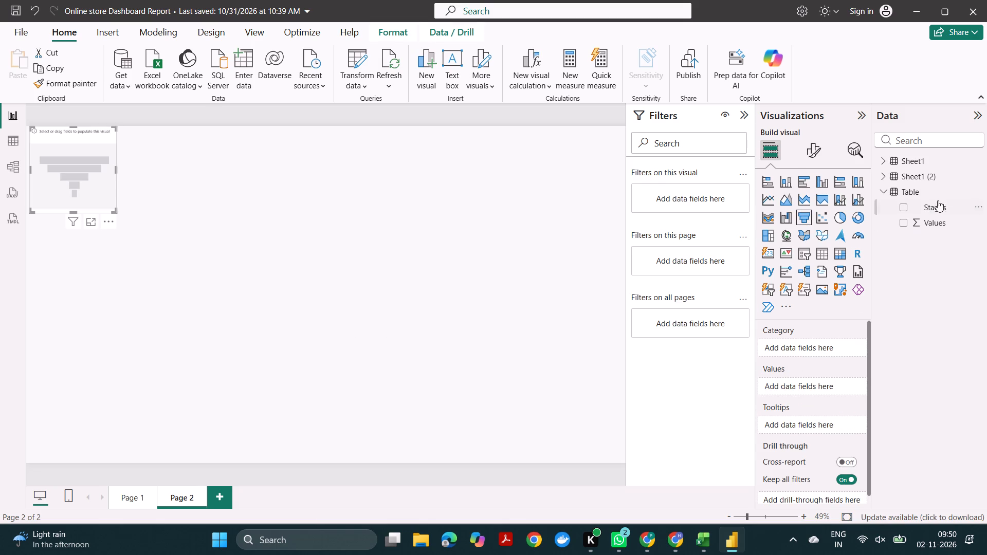
left_click_drag(938, 208, 807, 346)
left_click_drag(945, 223, 943, 228)
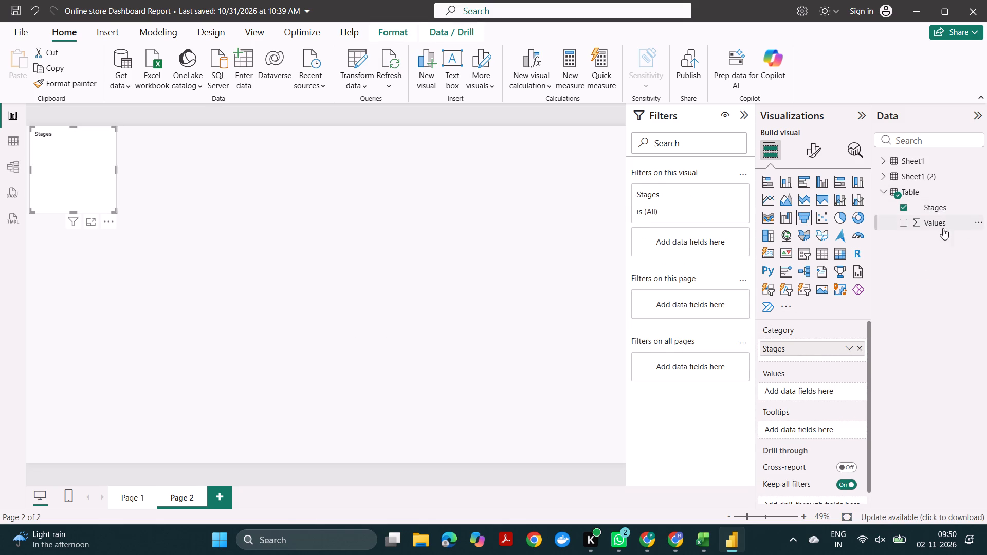
left_click_drag(943, 228, 821, 395)
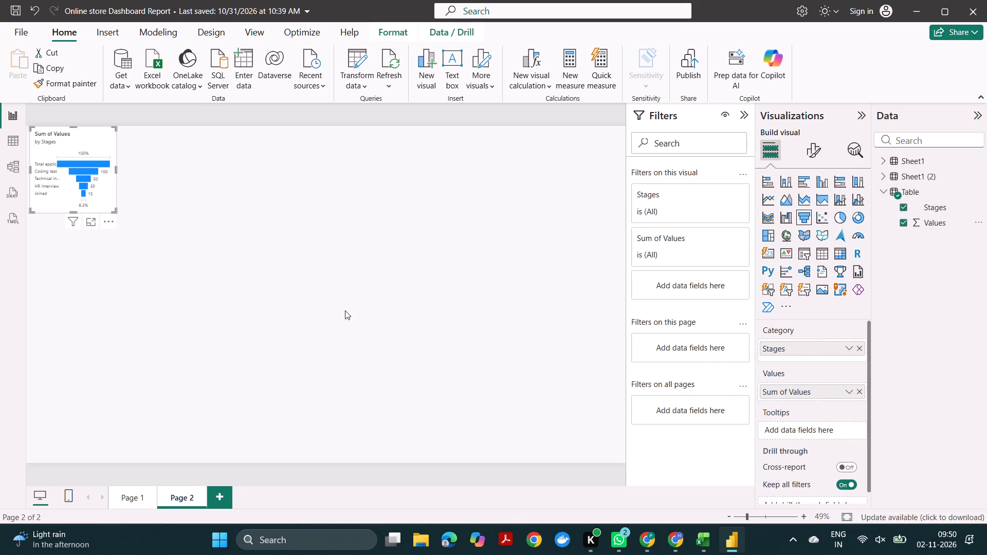
Enlarge the funnel chart until its bars are readable and place it in the upper-left area of the page.
left_click_drag(92, 185, 154, 271)
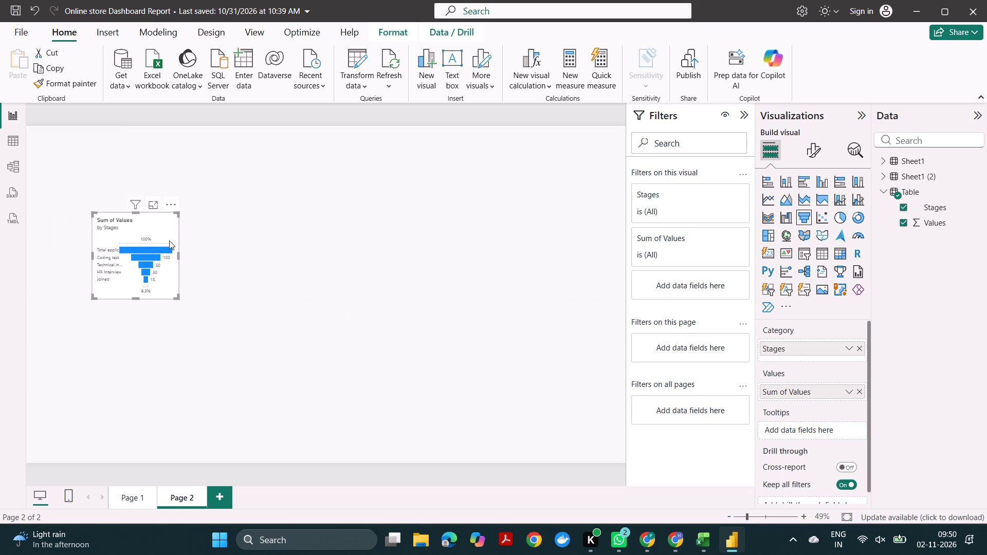
left_click_drag(179, 212, 332, 217)
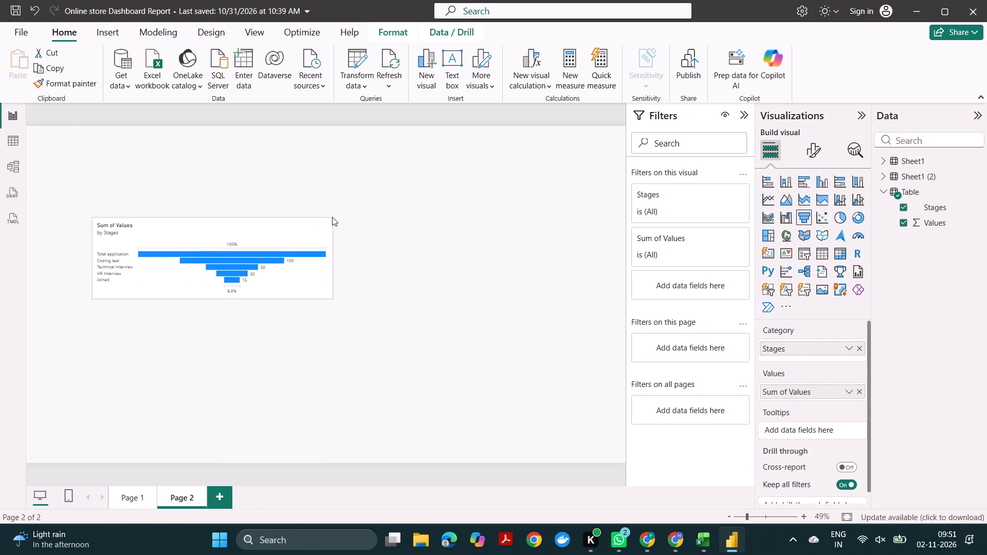
left_click_drag(332, 217, 331, 216)
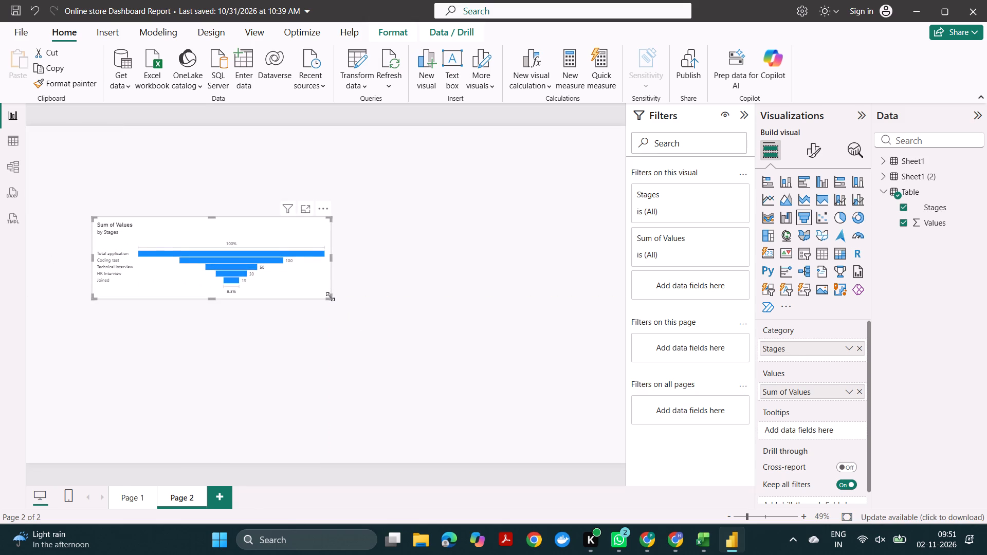
left_click_drag(330, 297, 270, 404)
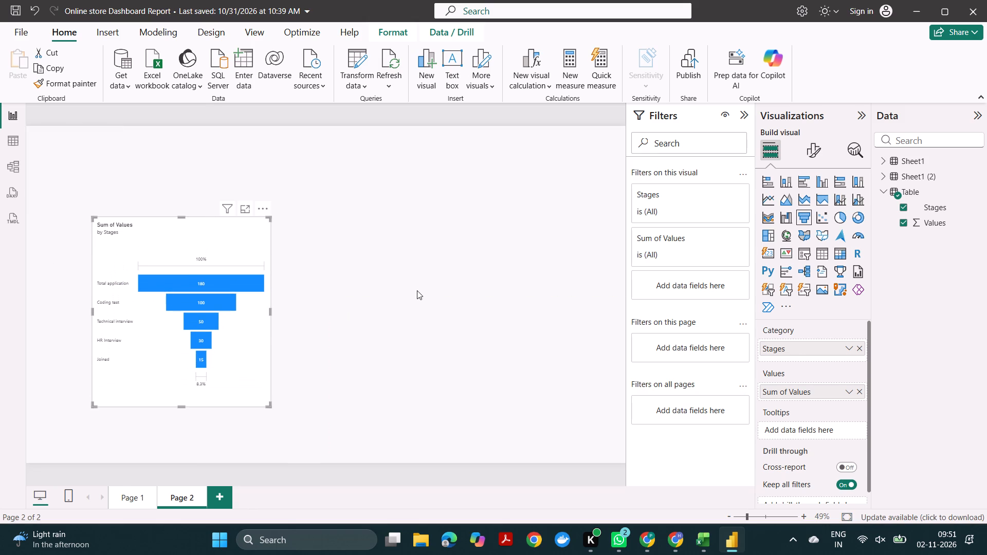
left_click(417, 290)
left_click_drag(206, 268, 225, 187)
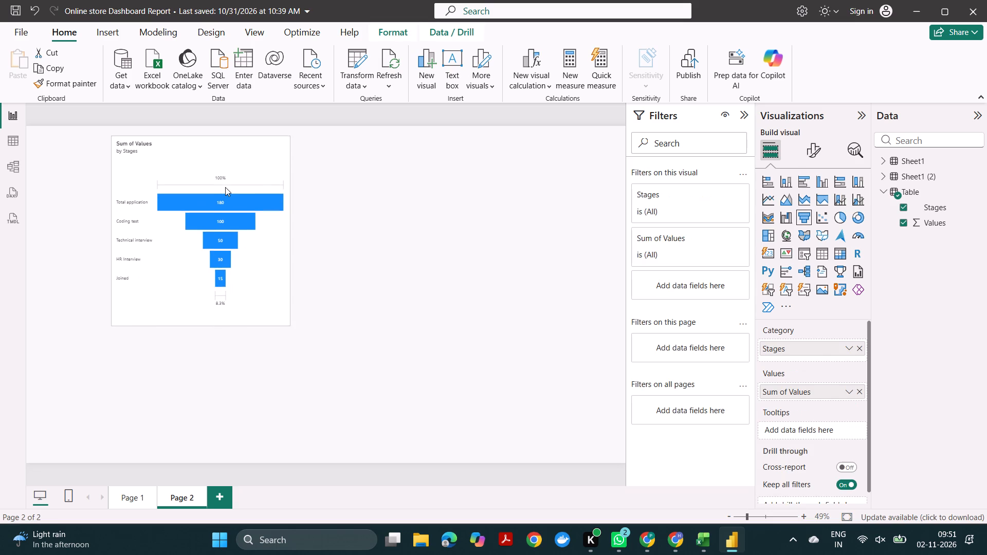
left_click_drag(225, 187, 225, 188)
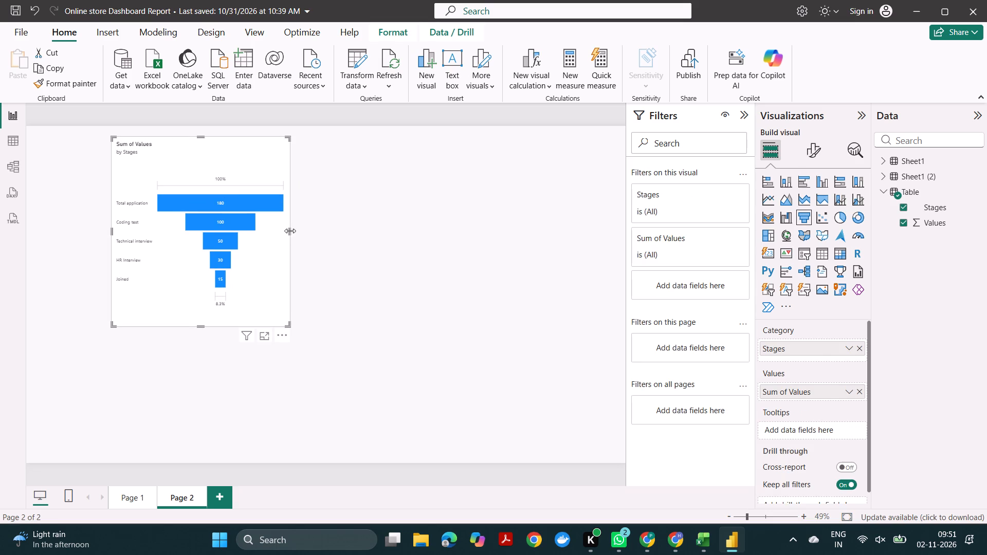
left_click_drag(290, 231, 329, 229)
left_click(433, 276)
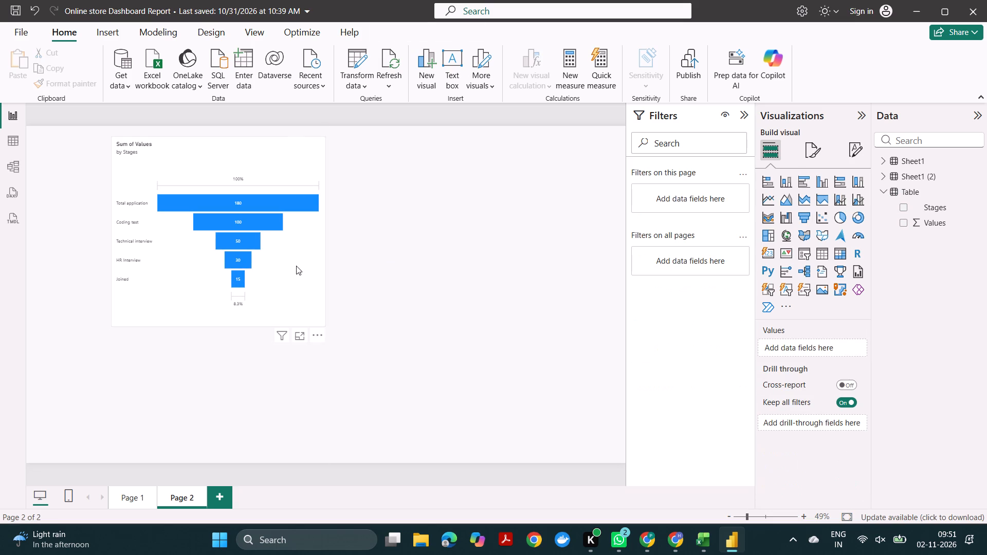
left_click_drag(294, 266, 229, 278)
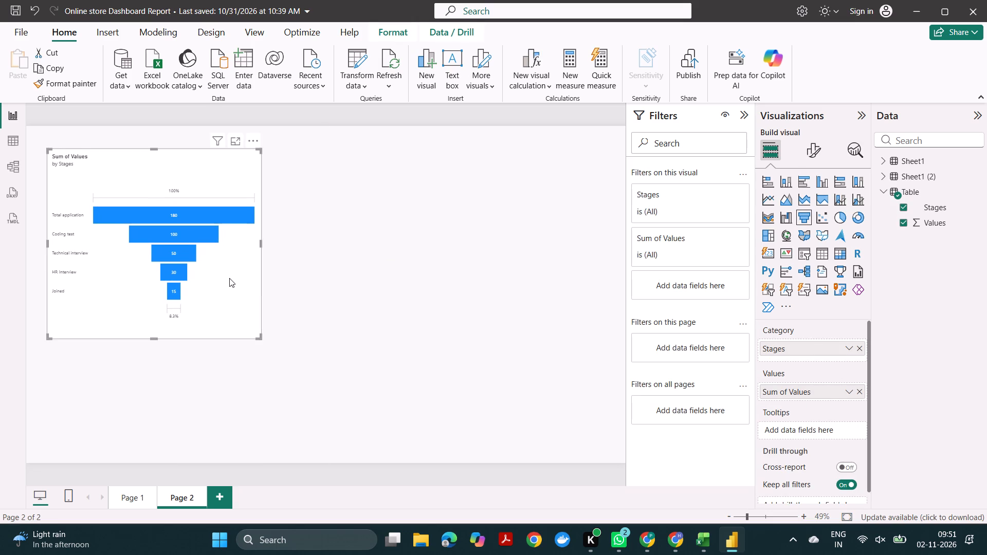
left_click(327, 291)
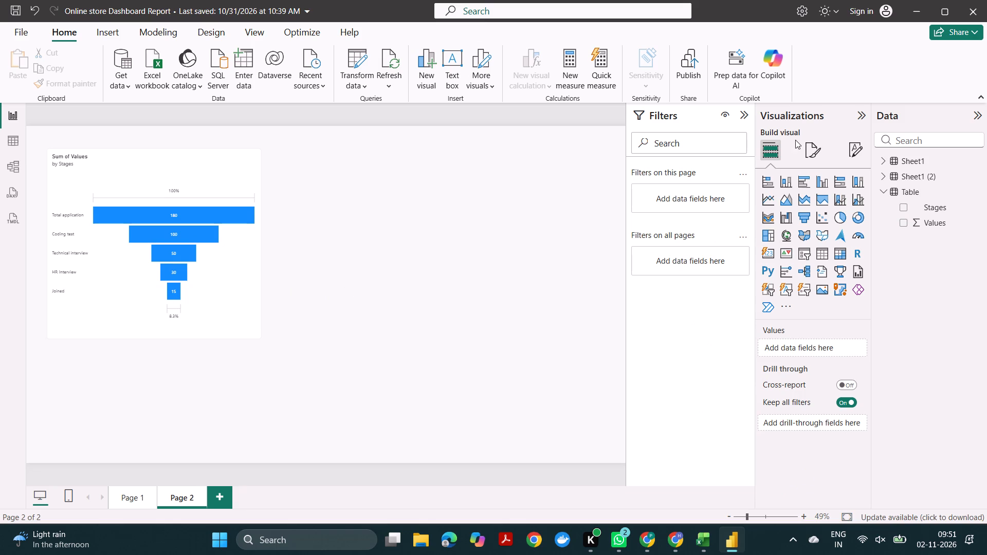
Set the funnel chart's default bar color to the dark blue theme color.
left_click(812, 144)
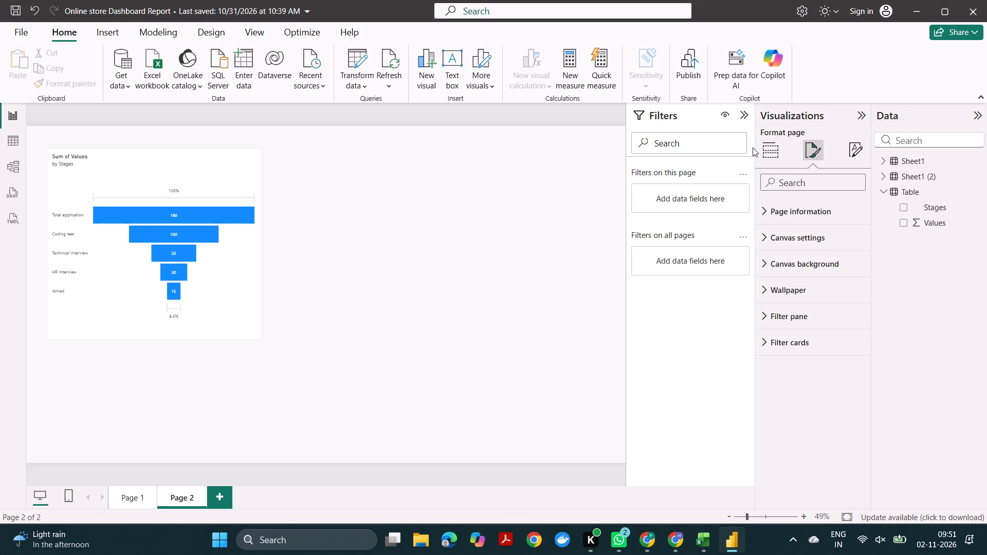
left_click(776, 151)
left_click(198, 260)
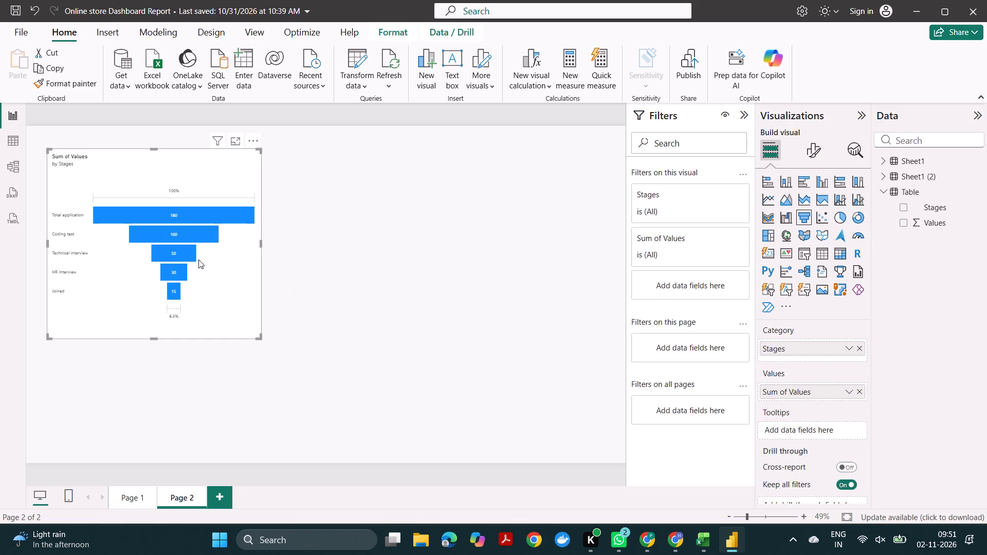
left_click(816, 152)
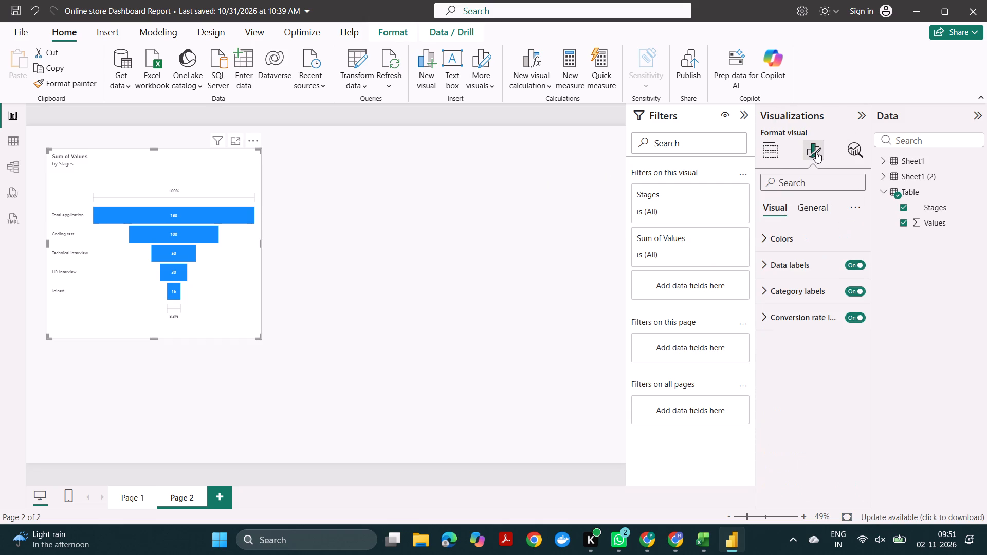
left_click(789, 249)
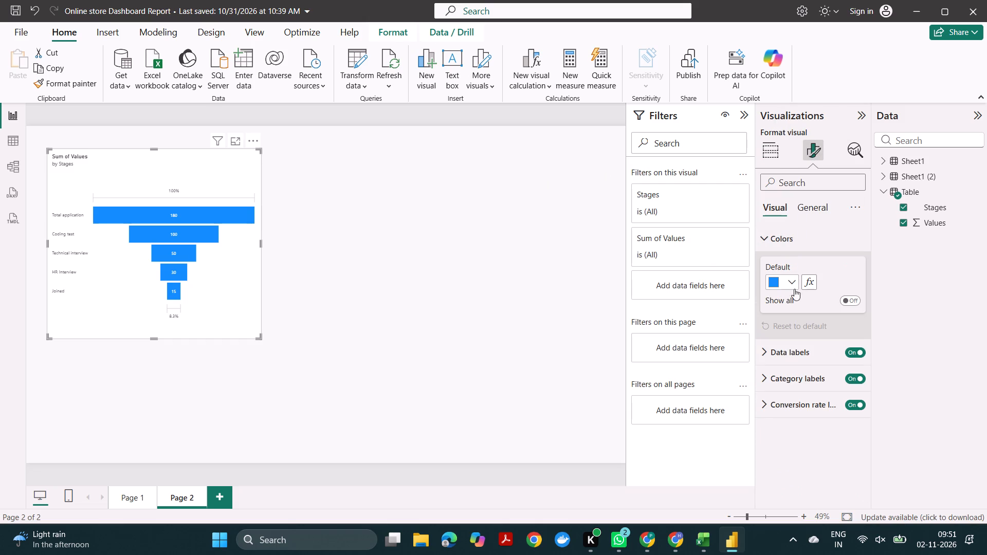
left_click(794, 284)
left_click(840, 198)
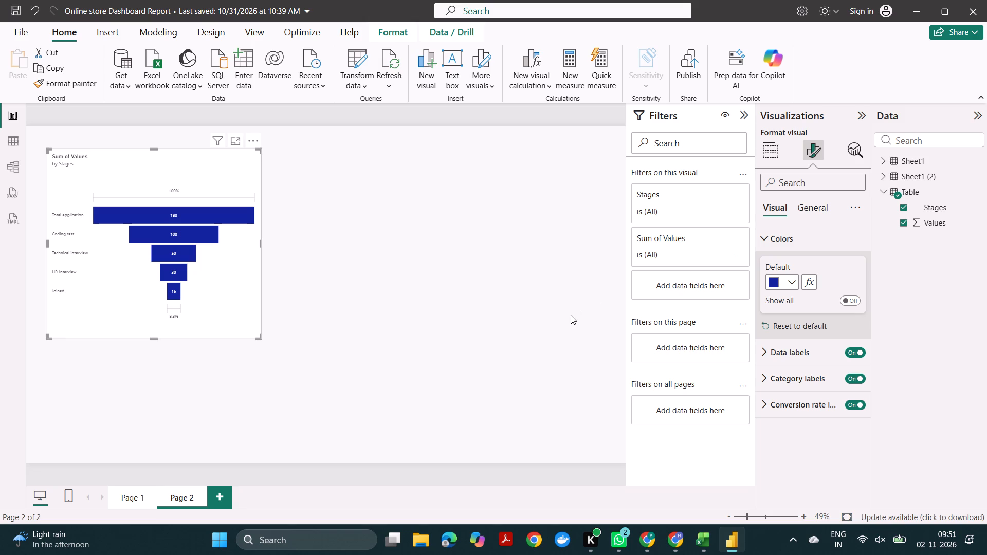
Turn on individual color settings for all stages of the funnel chart.
left_click(842, 299)
scroll(806, 358, "down", 1)
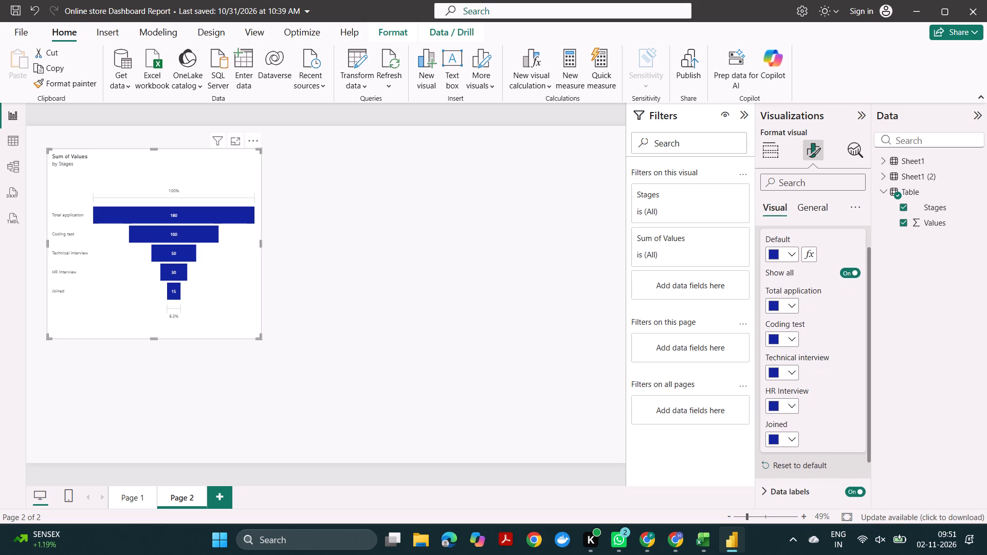
scroll(806, 358, "down", 4)
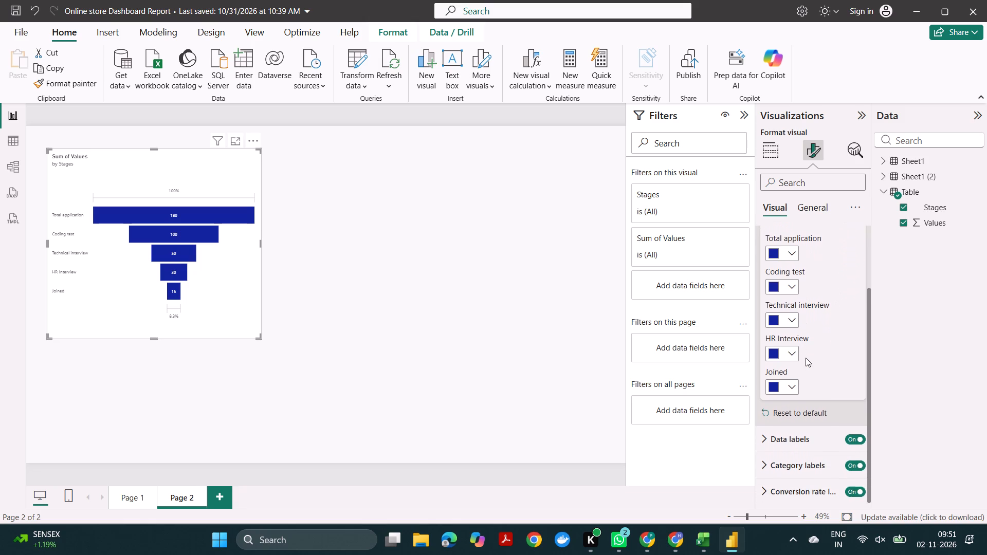
scroll(800, 324, "up", 4)
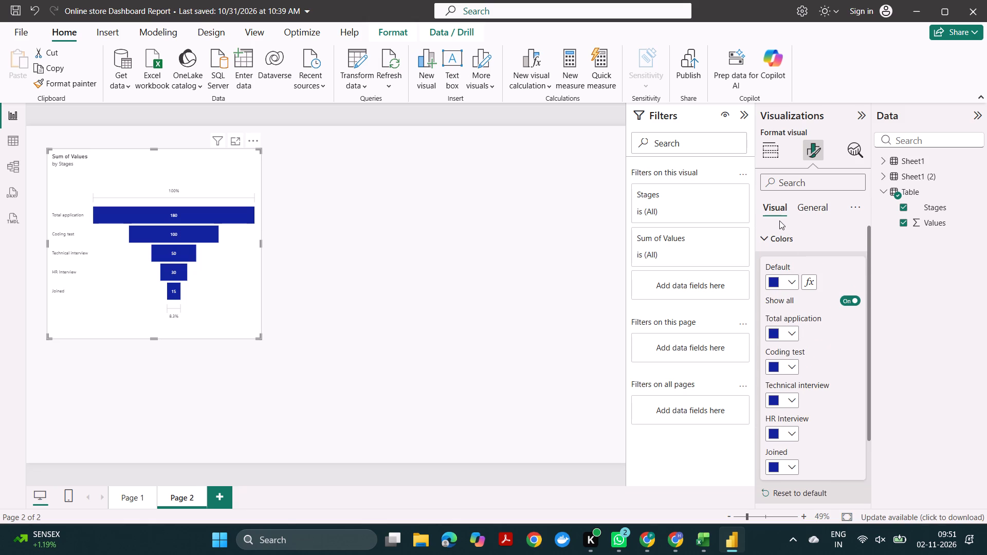
left_click(783, 241)
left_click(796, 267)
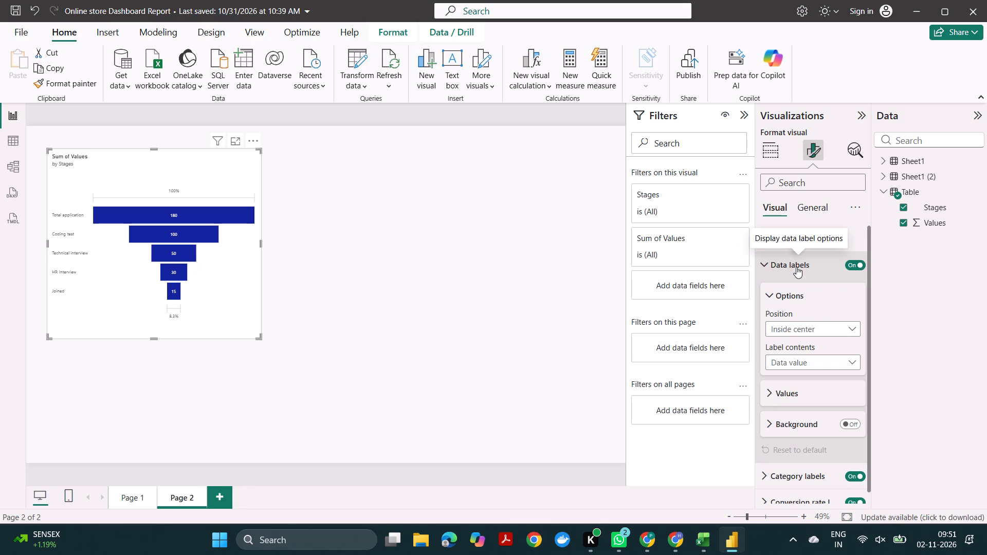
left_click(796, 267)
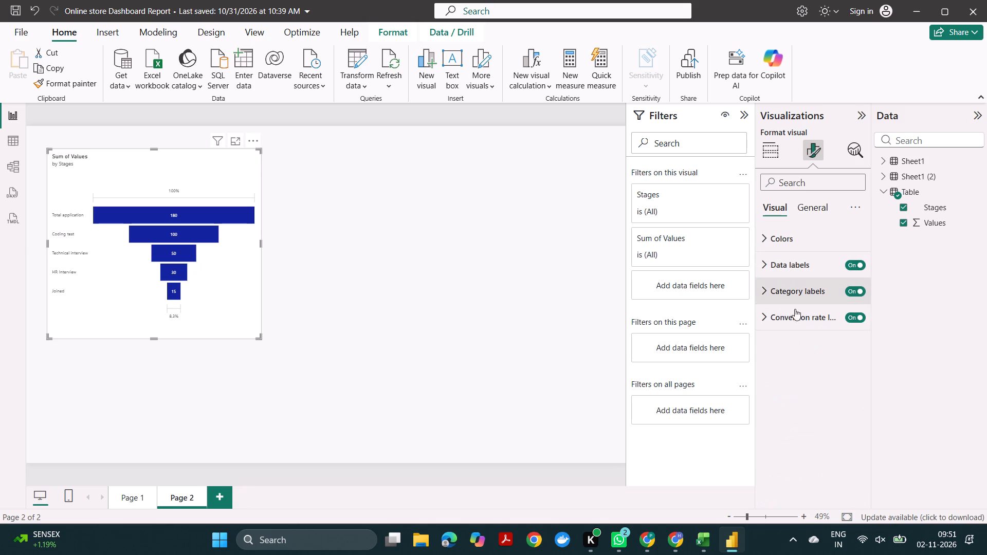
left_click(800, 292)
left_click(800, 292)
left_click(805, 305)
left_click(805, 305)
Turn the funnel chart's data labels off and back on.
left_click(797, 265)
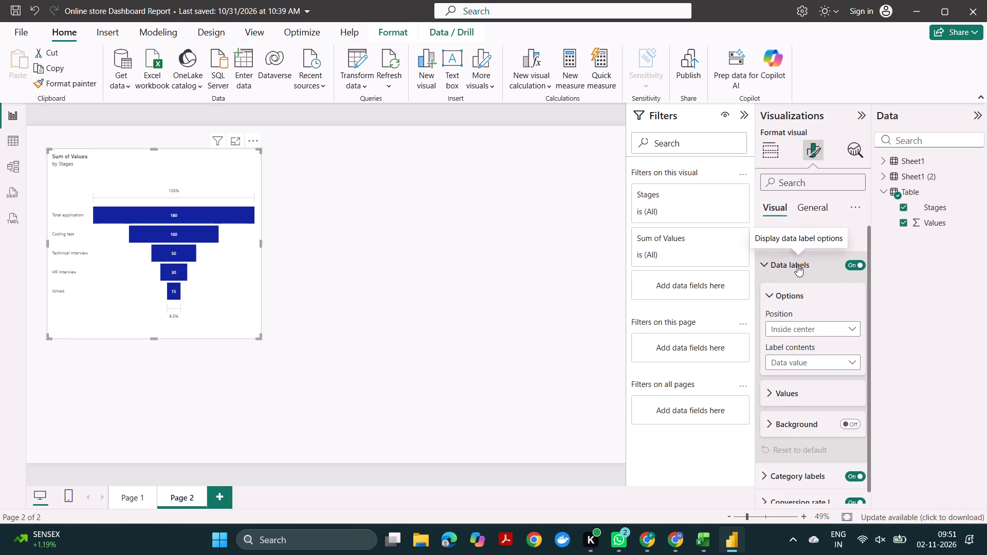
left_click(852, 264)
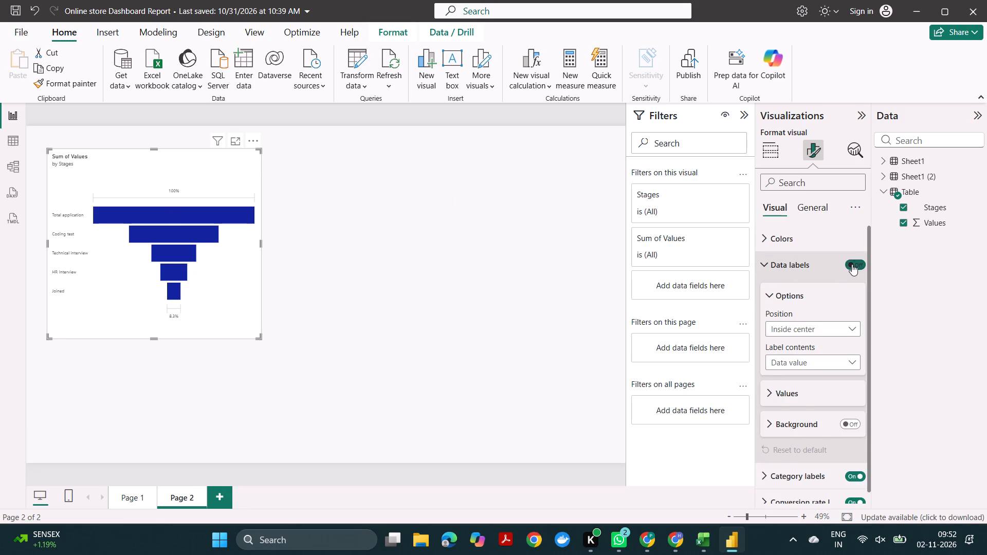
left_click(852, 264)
Color the Coding test bar dark pink and the Technical interview bar yellow.
left_click(793, 238)
scroll(790, 337, "down", 1)
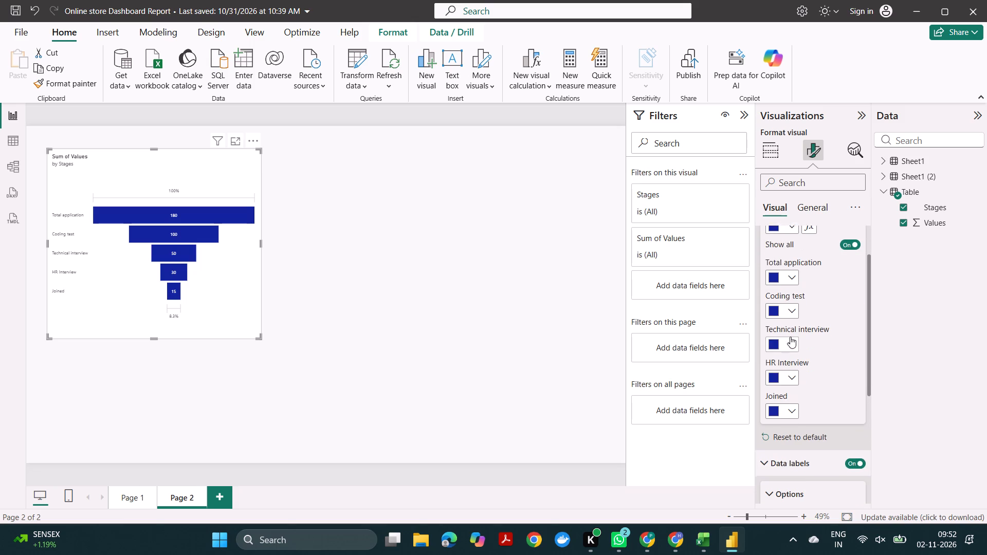
left_click(797, 311)
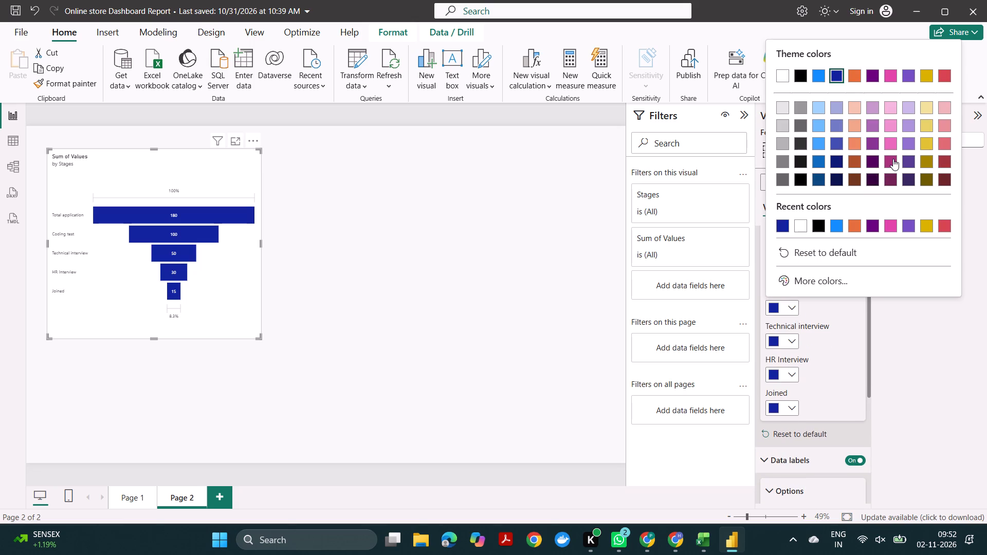
left_click(893, 159)
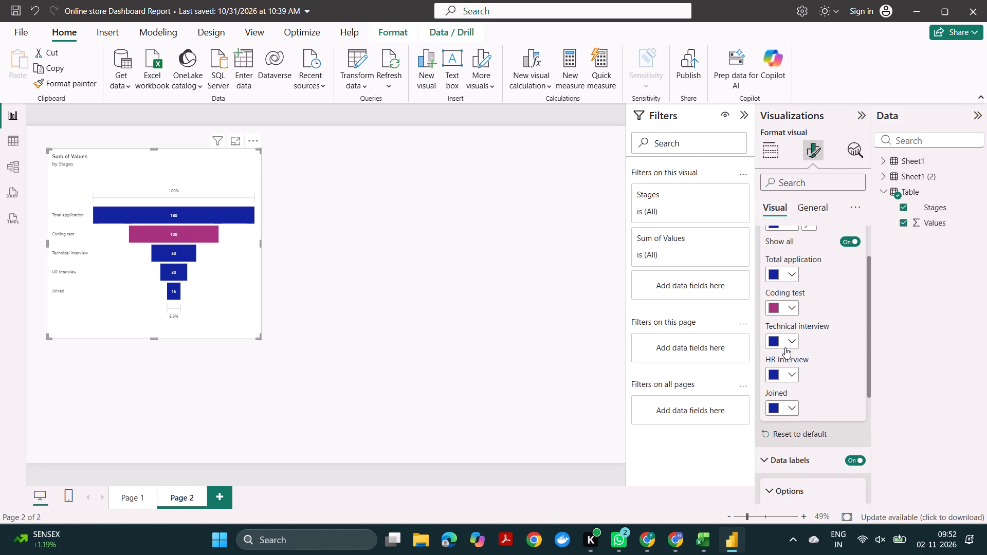
left_click(785, 347)
left_click(927, 173)
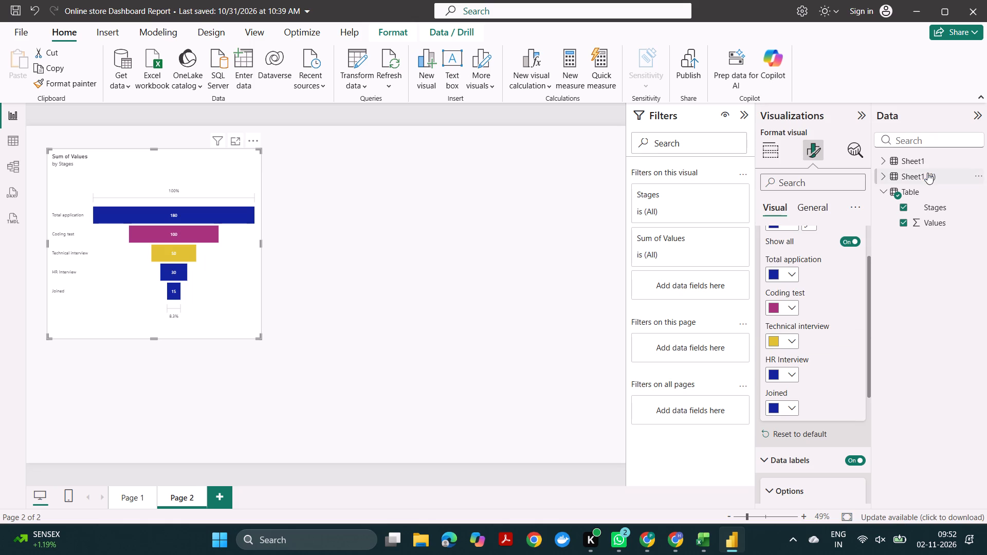
Color the HR Interview bar of the funnel chart dark orange.
left_click(786, 377)
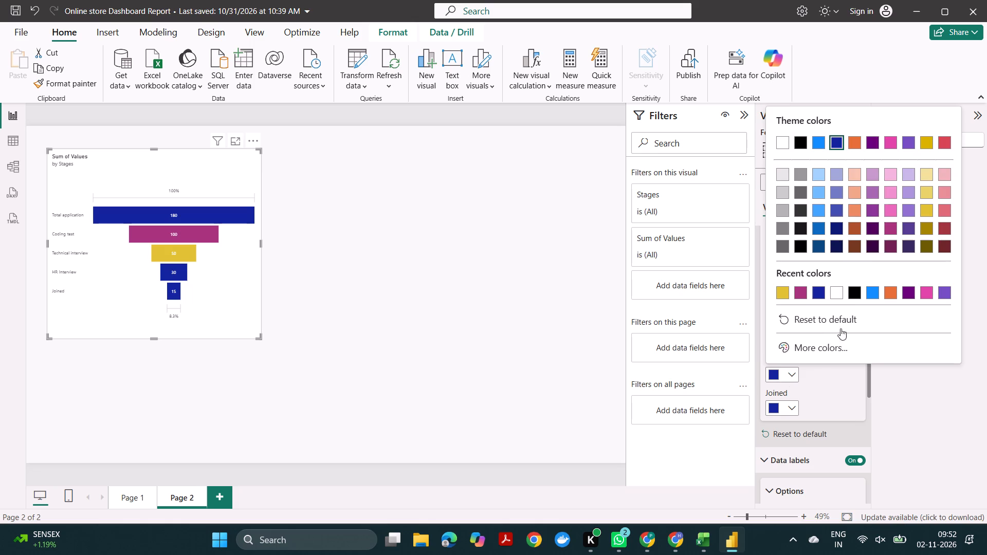
left_click(855, 229)
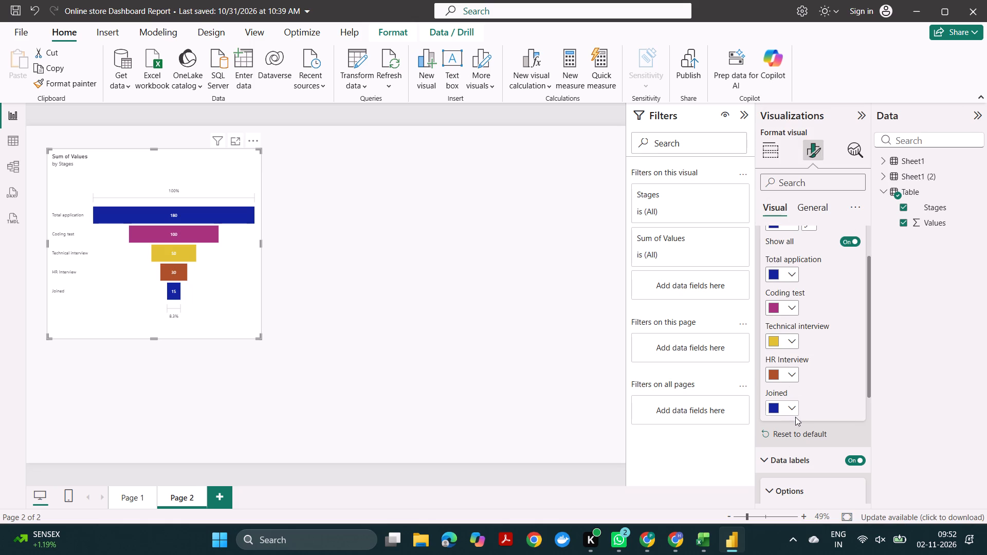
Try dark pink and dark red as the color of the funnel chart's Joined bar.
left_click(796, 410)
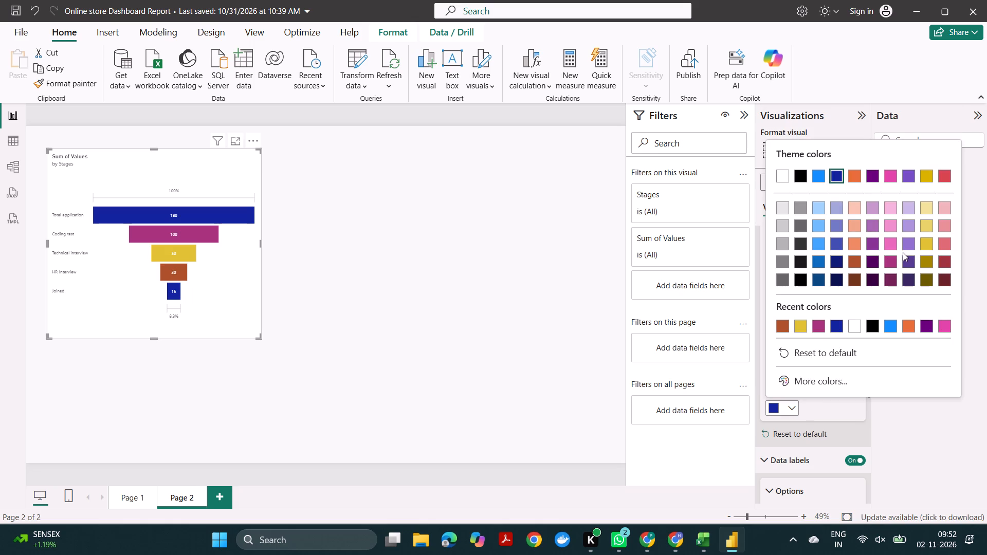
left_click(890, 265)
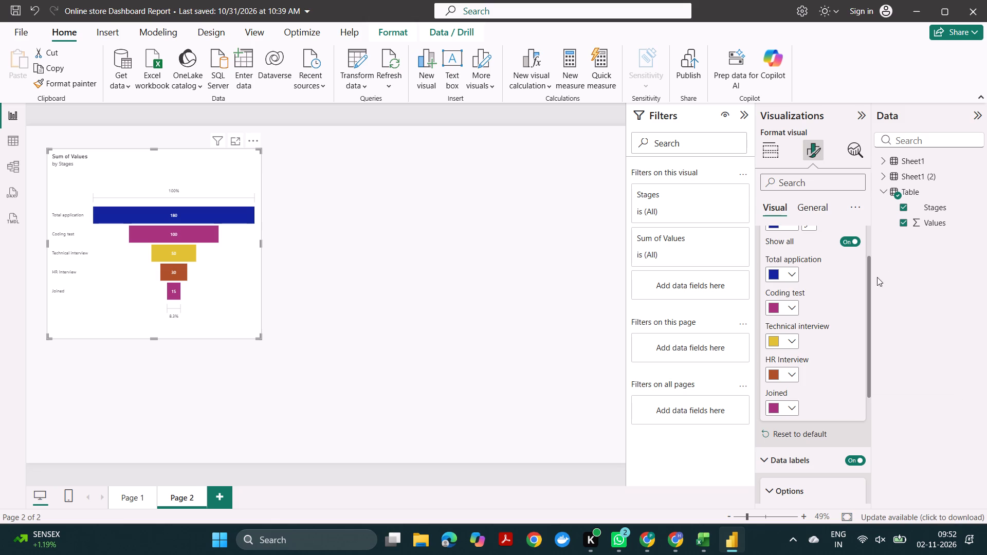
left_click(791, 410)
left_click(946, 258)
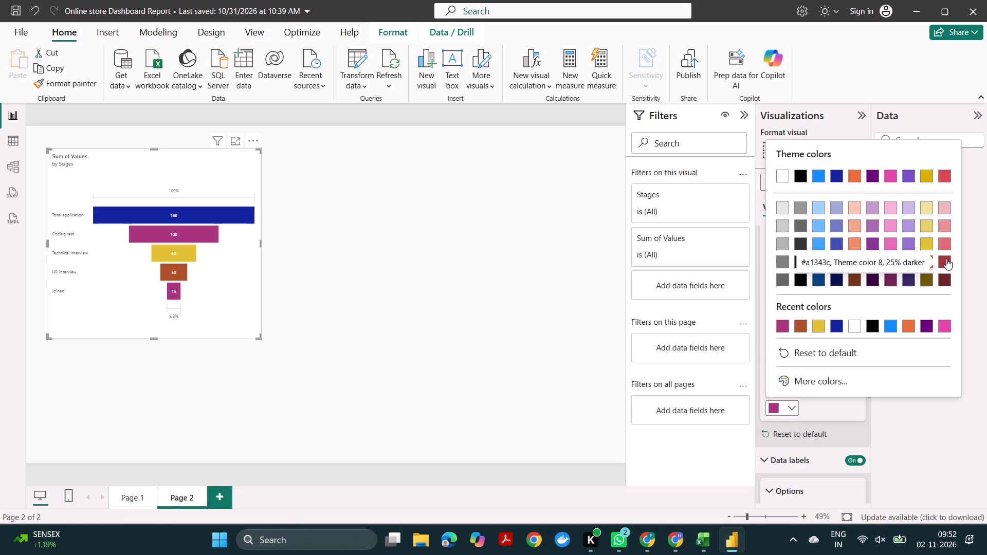
Color the Joined bar with a light periwinkle tint of the dark blue theme color and deselect the funnel chart.
left_click(779, 410)
left_click(834, 226)
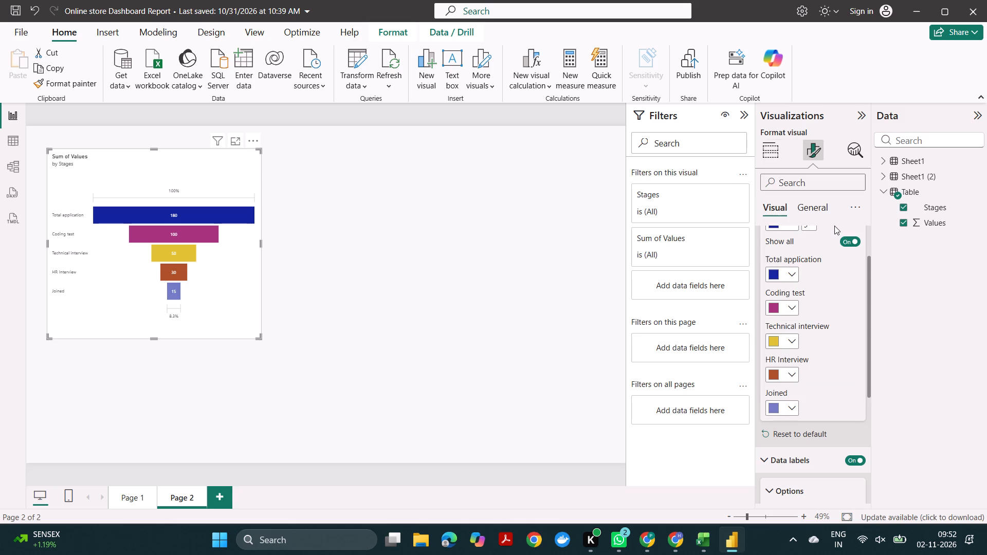
left_click(476, 353)
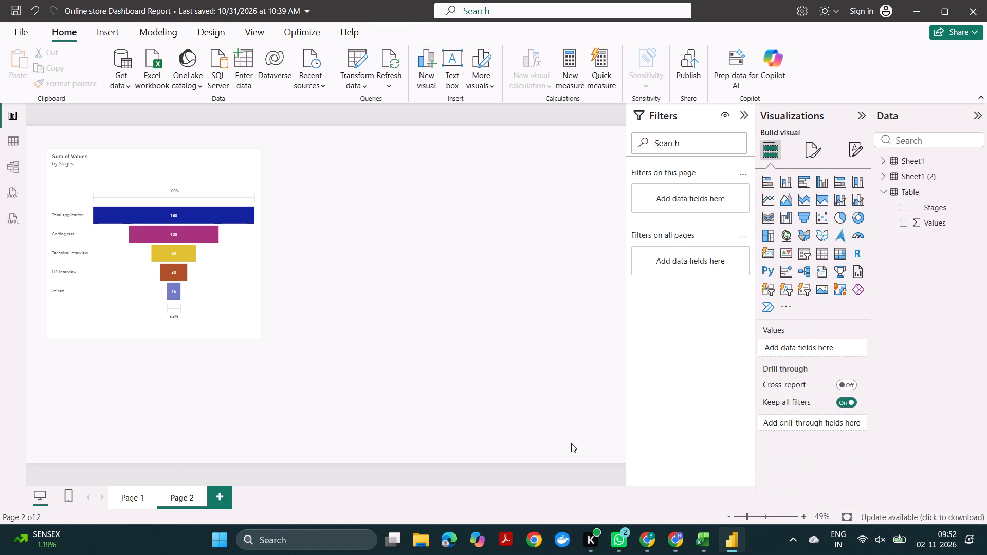
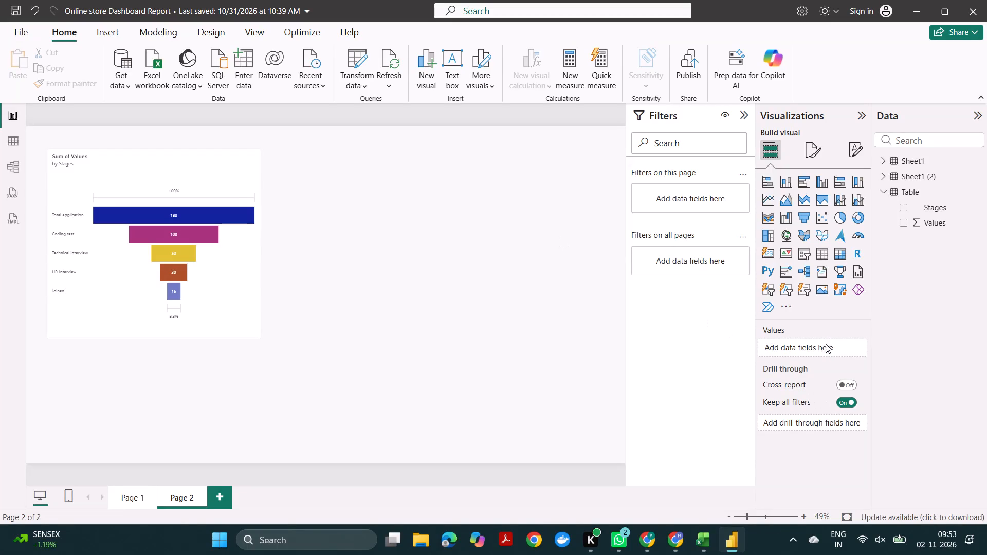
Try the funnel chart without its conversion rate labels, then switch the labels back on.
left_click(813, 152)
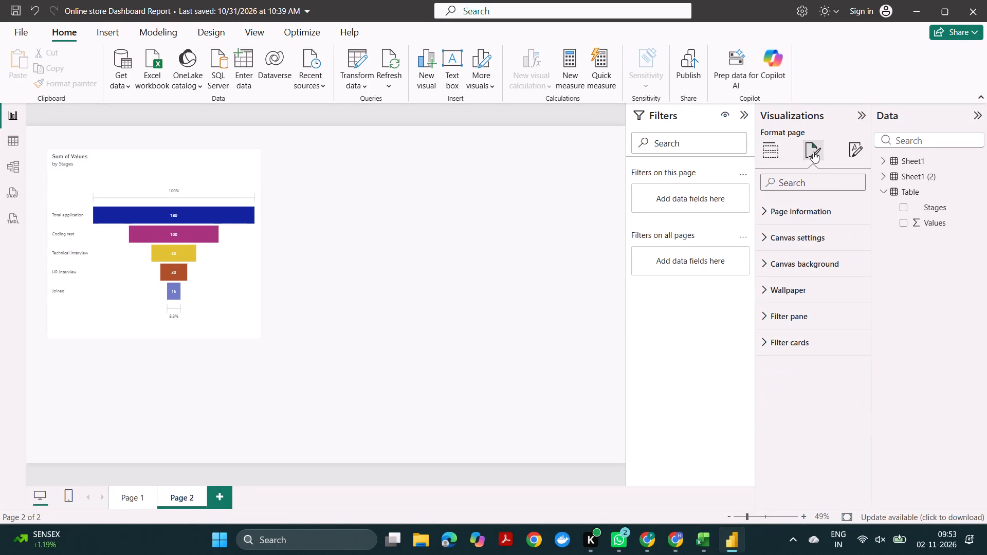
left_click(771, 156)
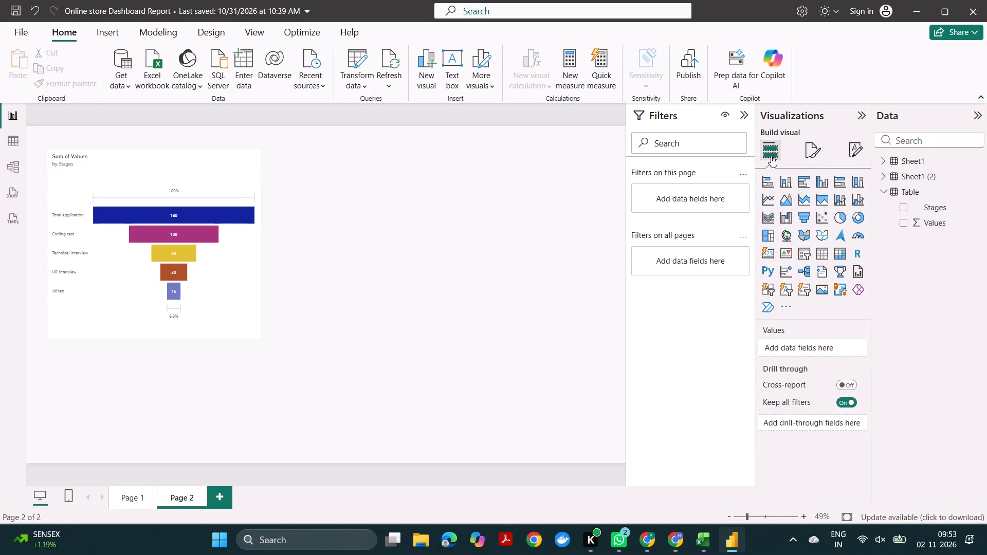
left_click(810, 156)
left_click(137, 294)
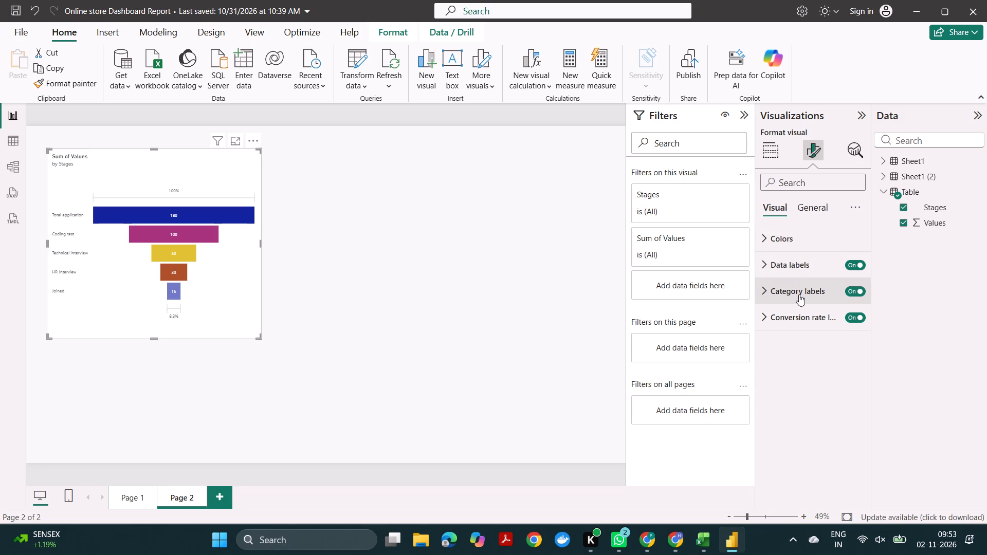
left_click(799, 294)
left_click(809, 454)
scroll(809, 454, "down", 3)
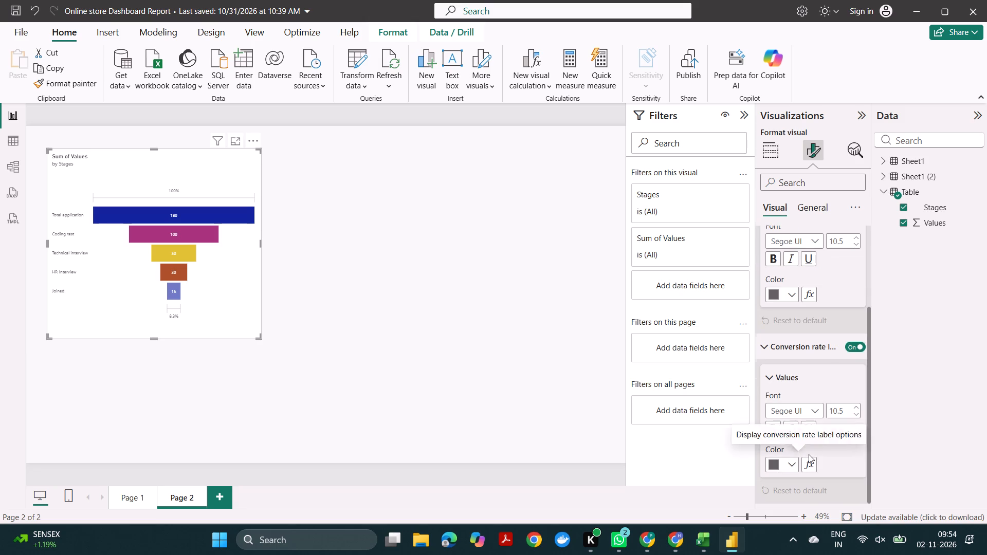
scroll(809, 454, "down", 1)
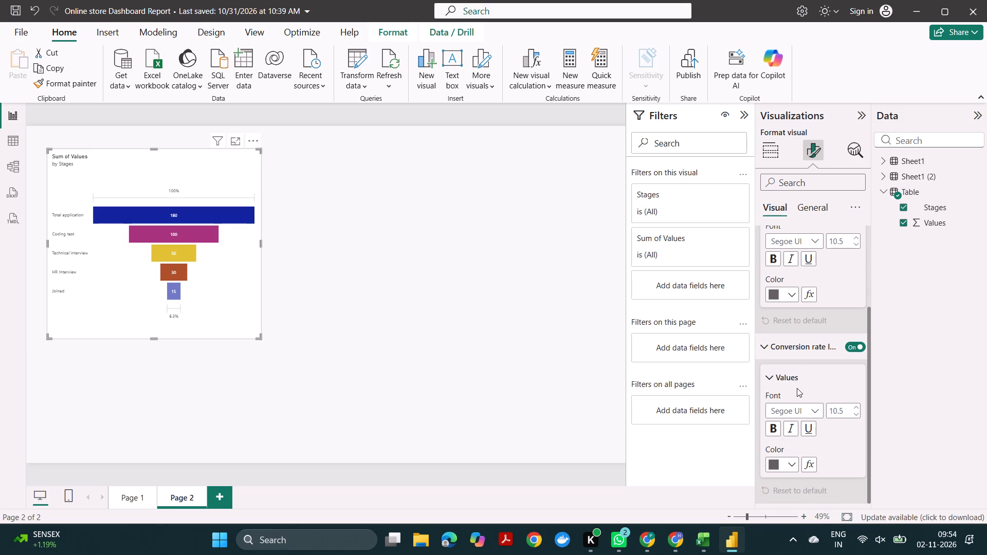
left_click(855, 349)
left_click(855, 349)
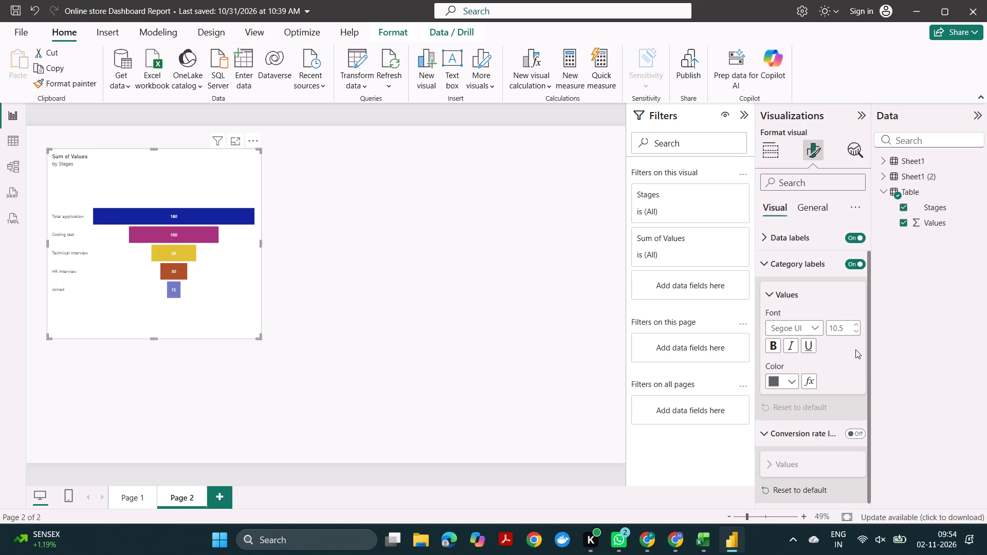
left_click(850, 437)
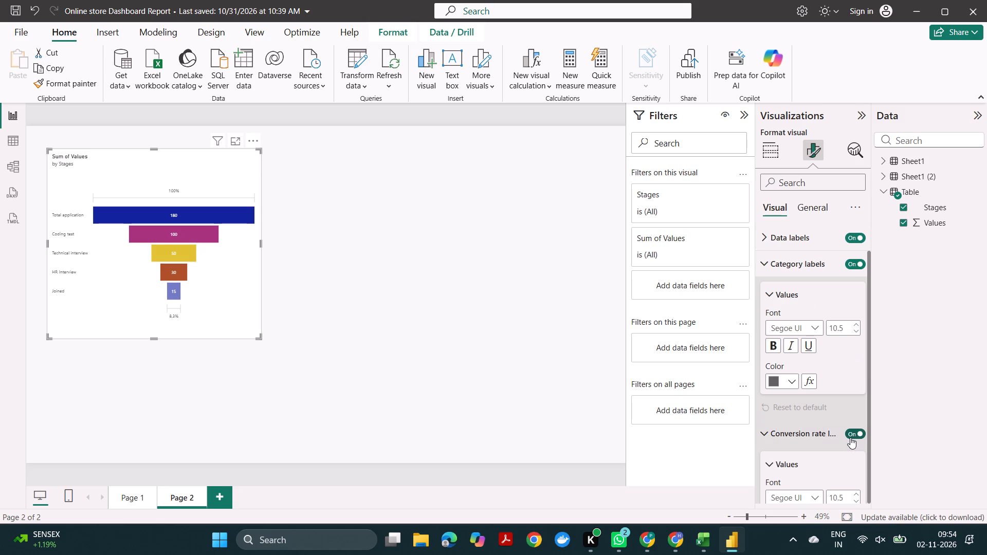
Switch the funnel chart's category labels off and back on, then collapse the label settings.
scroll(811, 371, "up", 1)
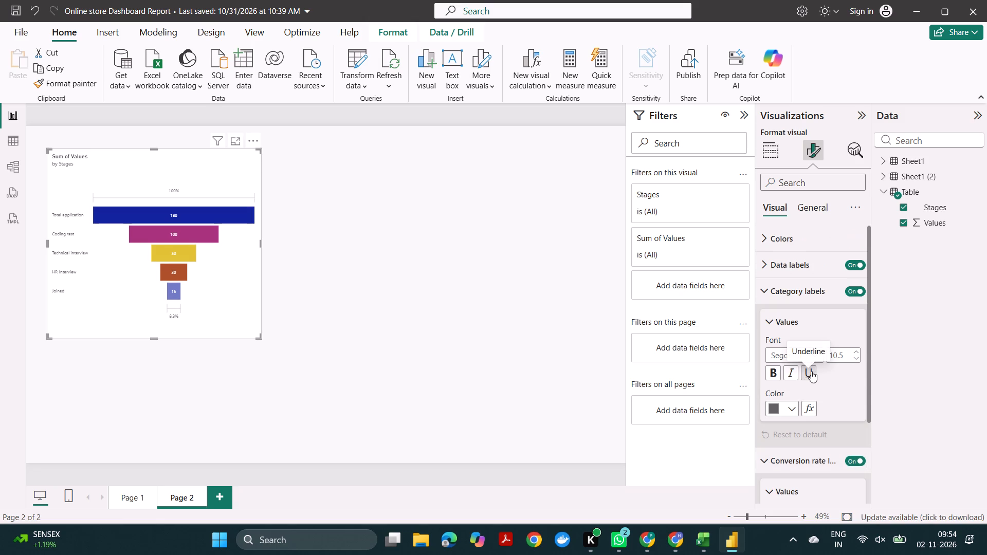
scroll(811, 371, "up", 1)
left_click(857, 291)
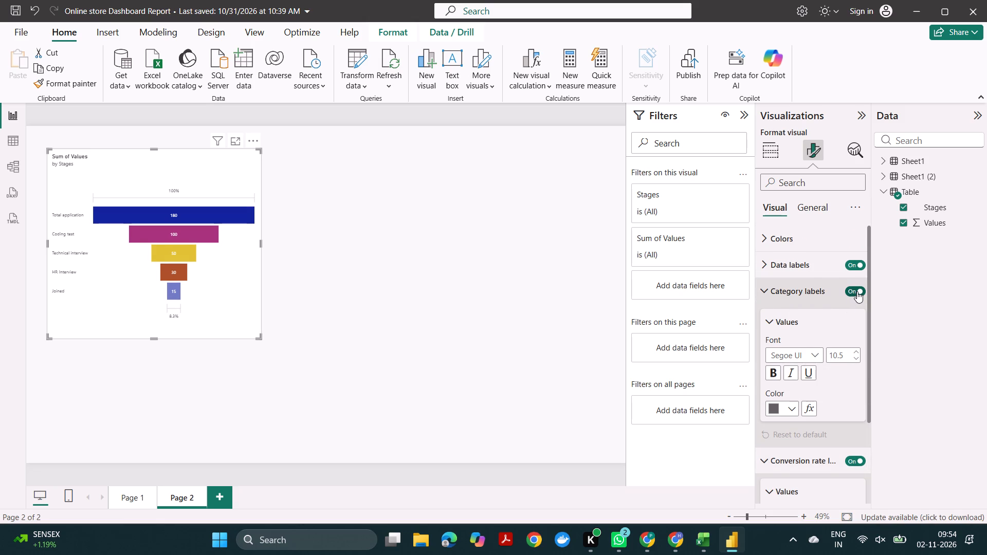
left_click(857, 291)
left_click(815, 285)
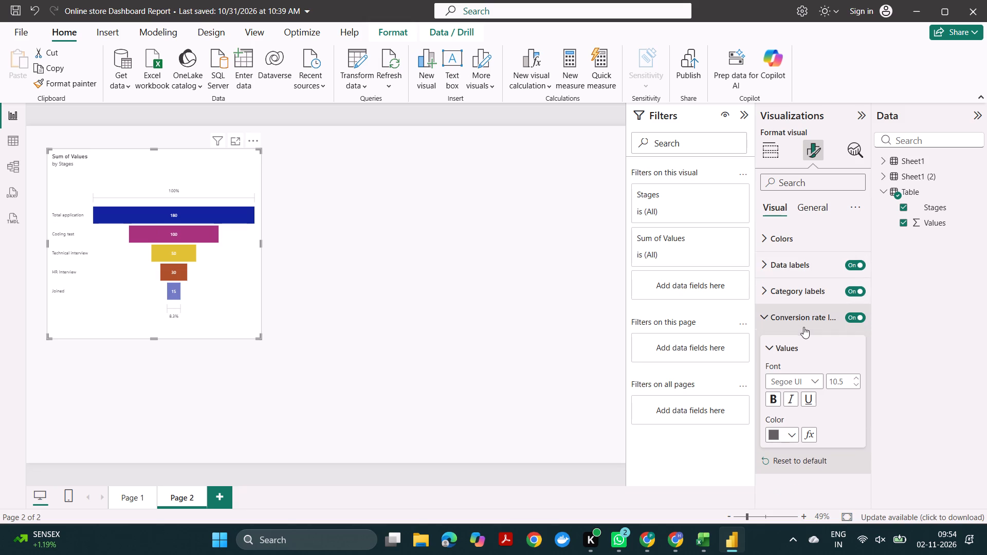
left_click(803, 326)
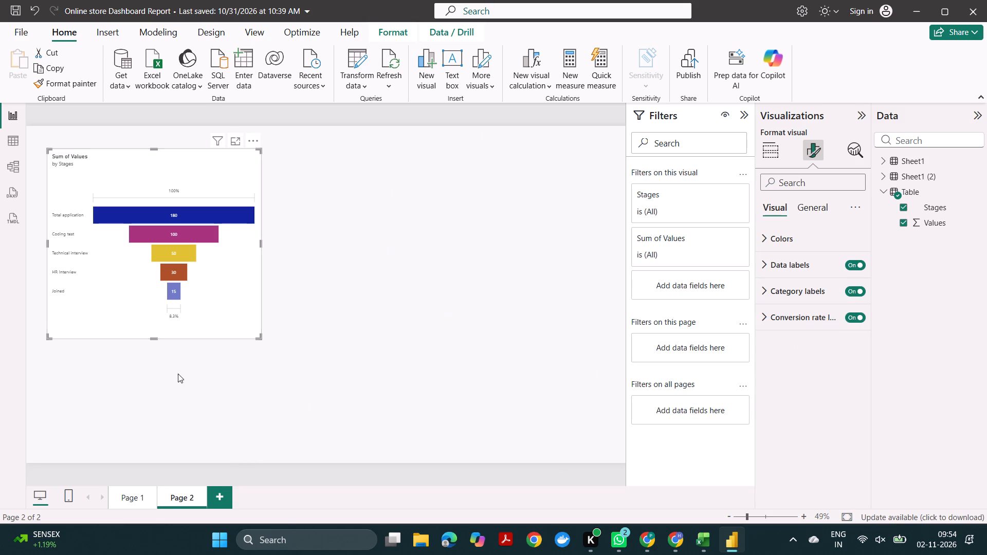
Review the layout of the existing dashboard visuals on Page 1.
left_click(131, 497)
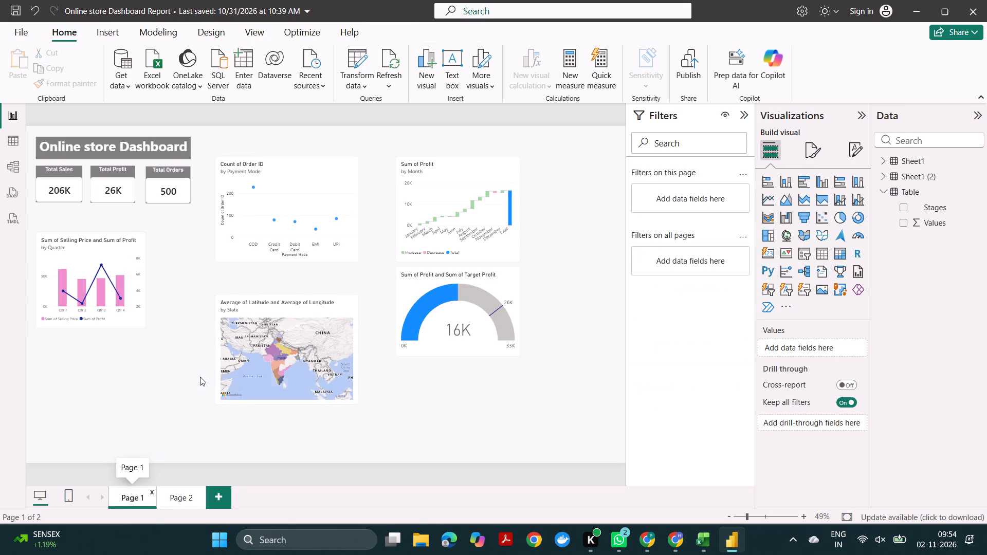
scroll(201, 372, "down", 2)
scroll(201, 372, "up", 1)
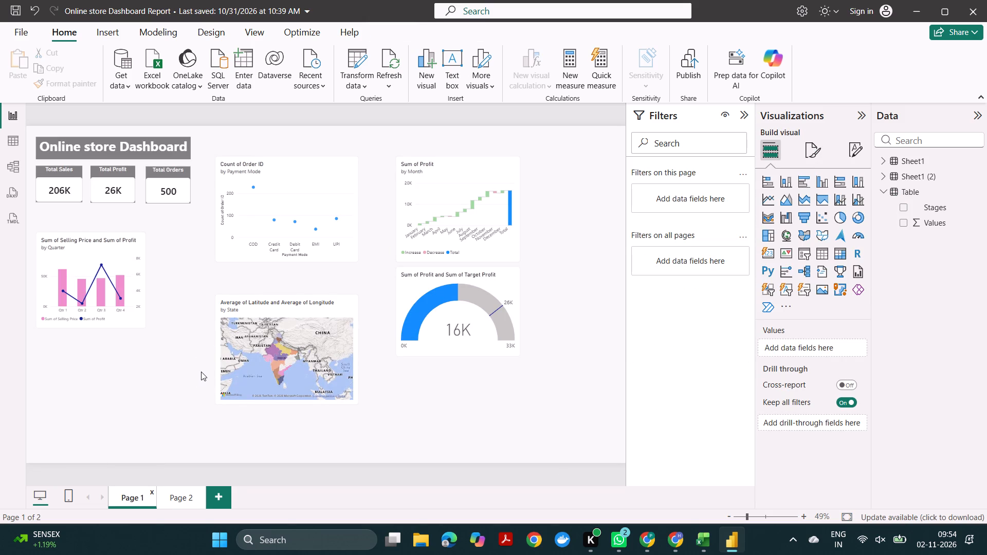
Shrink the funnel chart on Page 2 to about four-fifths of its width and three-quarters of its height, keeping its upper-left corner fixed.
left_click(187, 501)
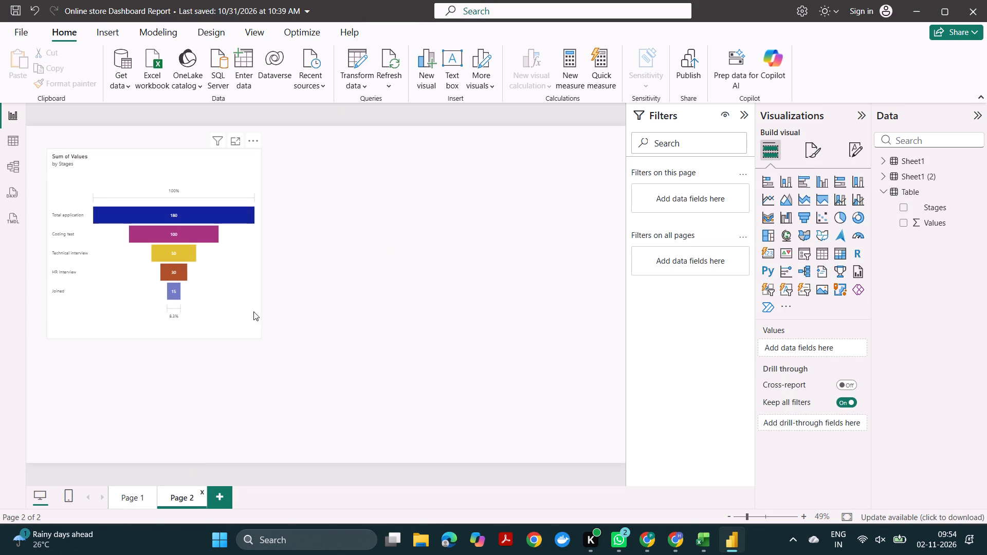
left_click(249, 307)
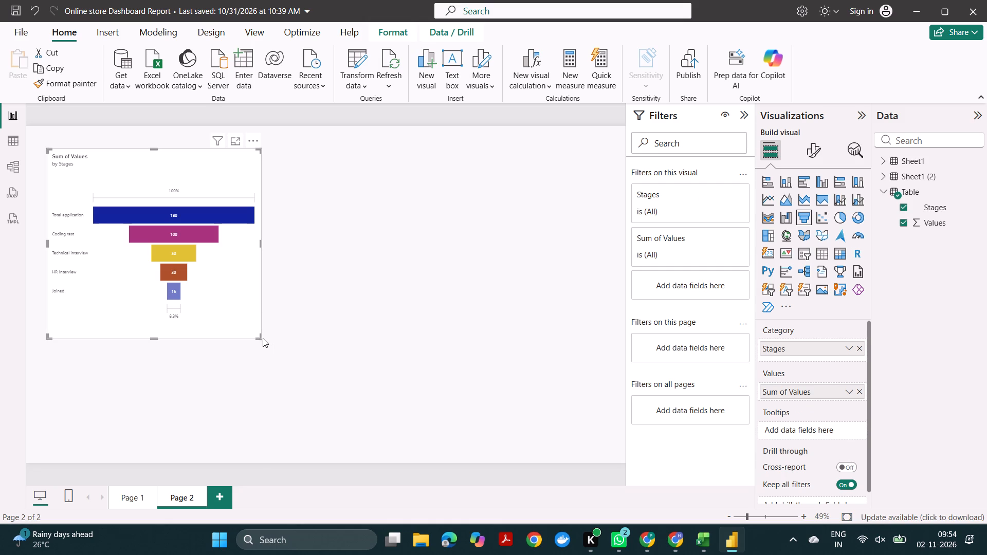
left_click_drag(260, 338, 225, 287)
left_click(385, 351)
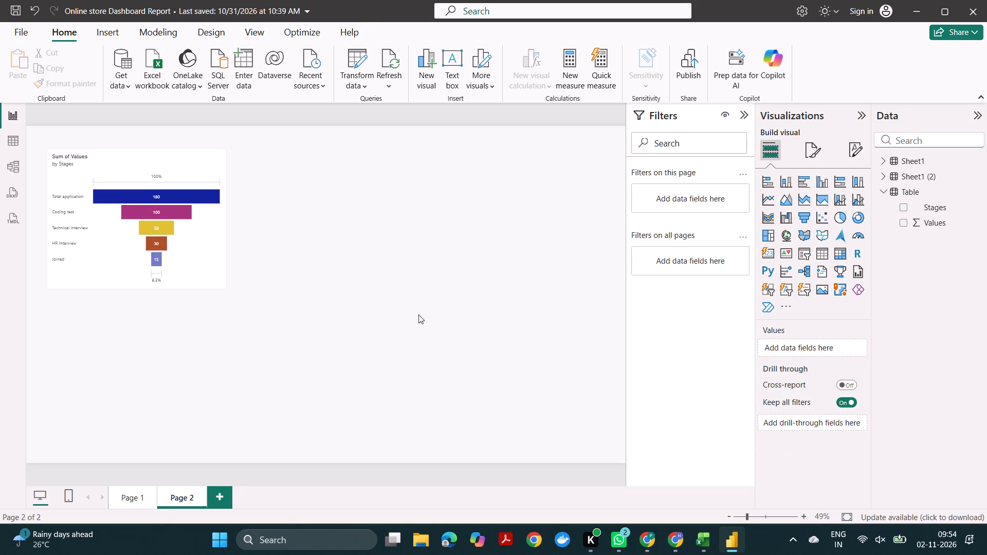
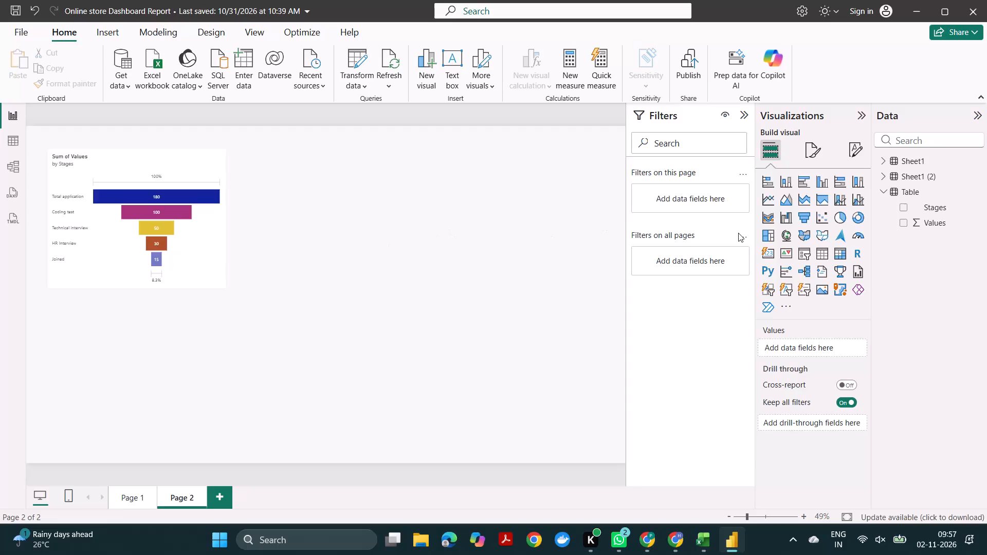
Add an empty treemap visual to Page 2 and place it beside the funnel chart, with their top edges roughly level.
left_click(299, 281)
left_click(774, 238)
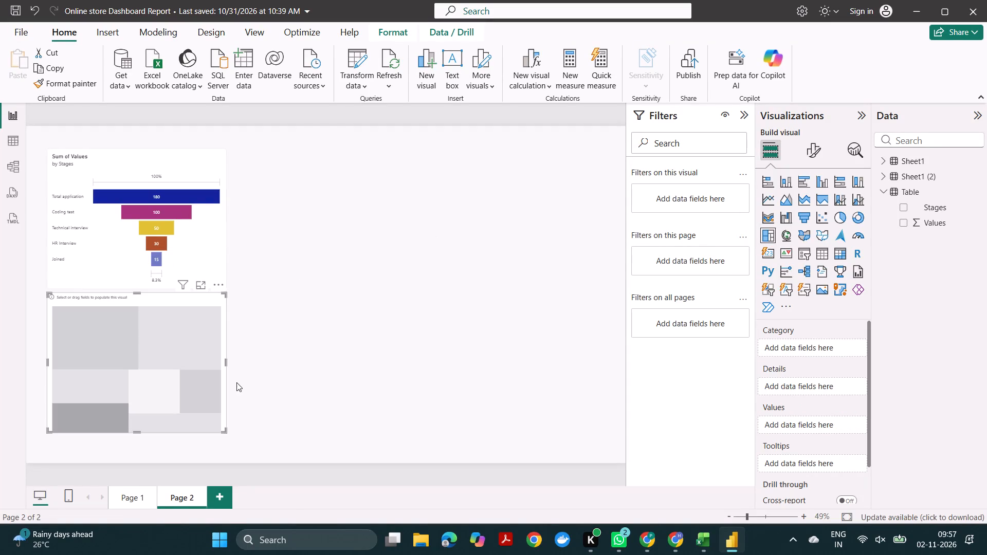
left_click_drag(133, 358, 345, 218)
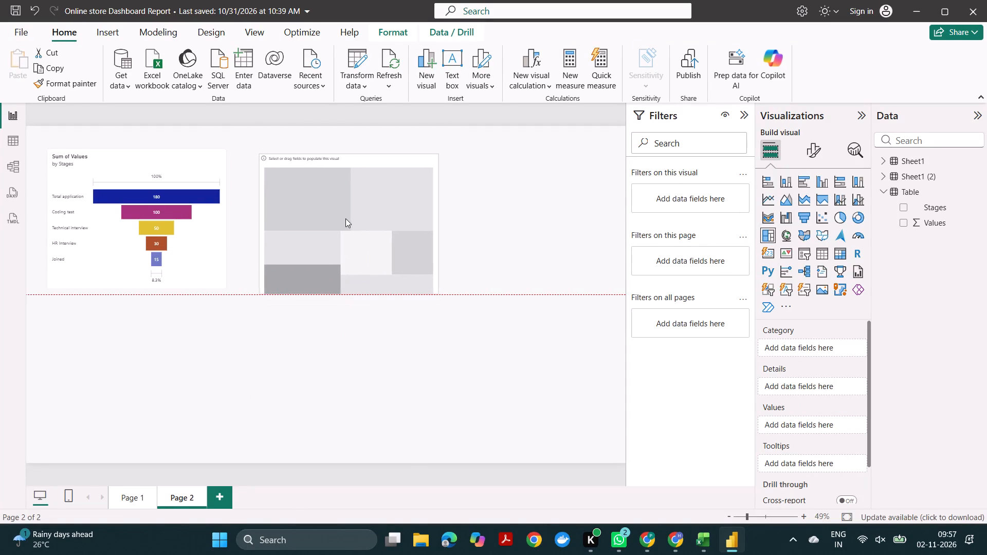
left_click_drag(345, 218, 344, 215)
left_click(474, 276)
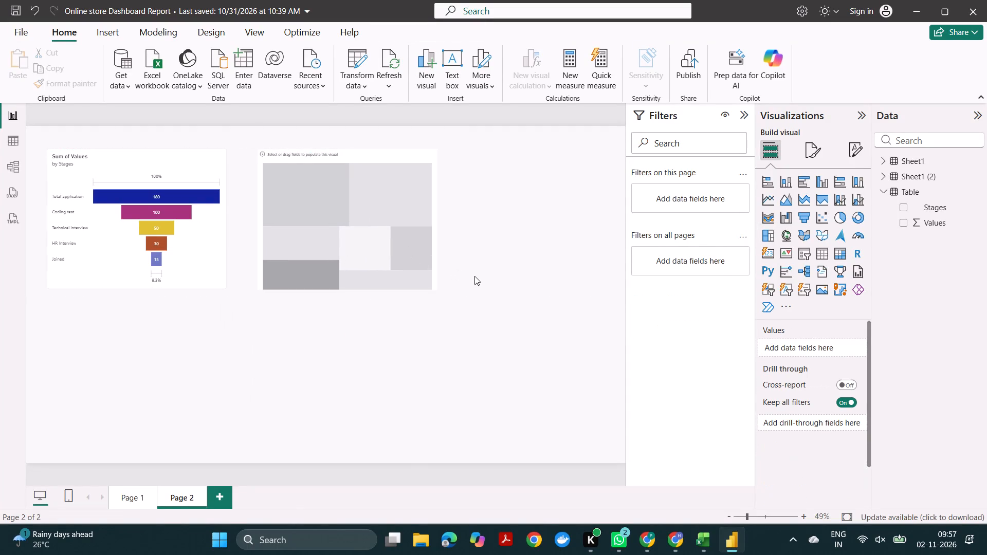
Populate the treemap from Sheet1, with State as the category and Selling Price as the values.
left_click(360, 238)
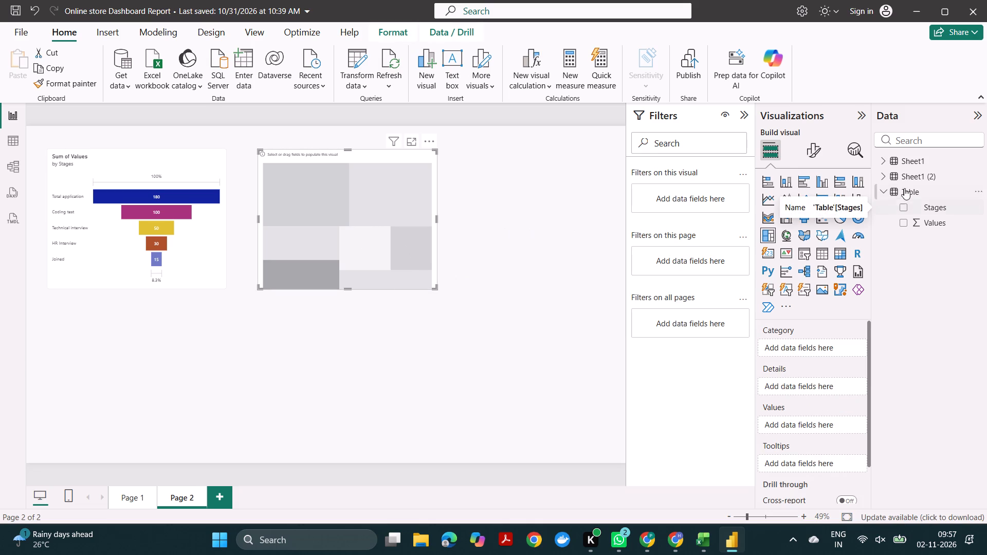
left_click(886, 158)
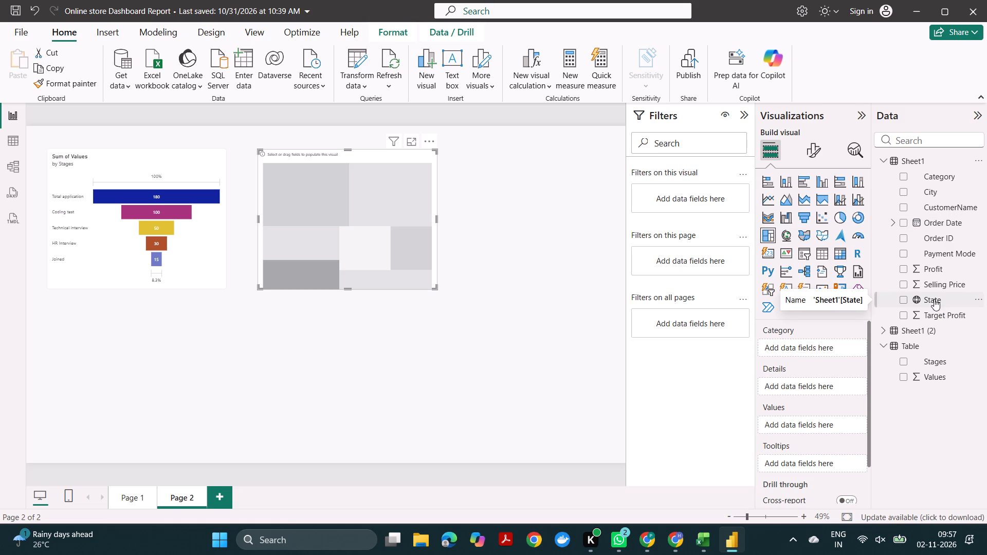
left_click_drag(934, 299, 816, 344)
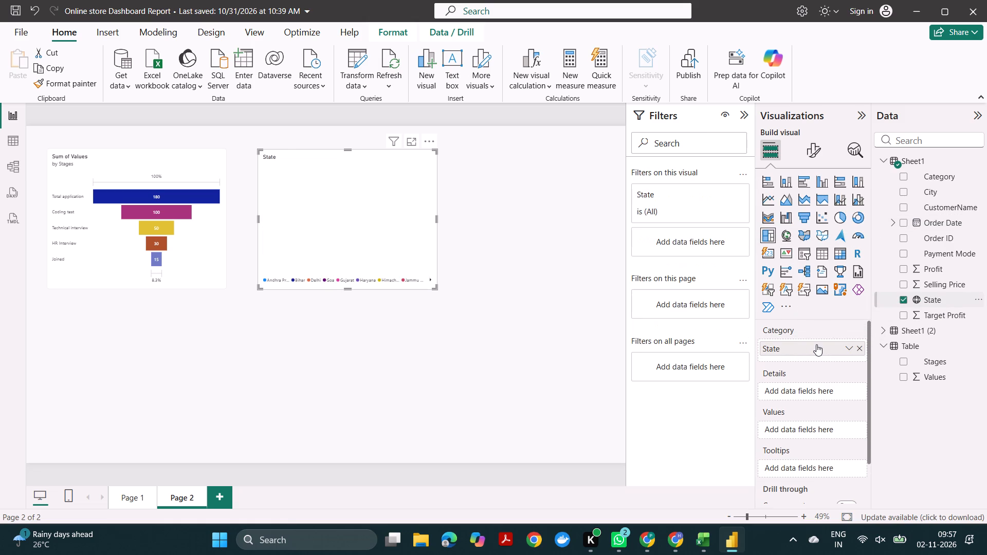
scroll(816, 344, "down", 1)
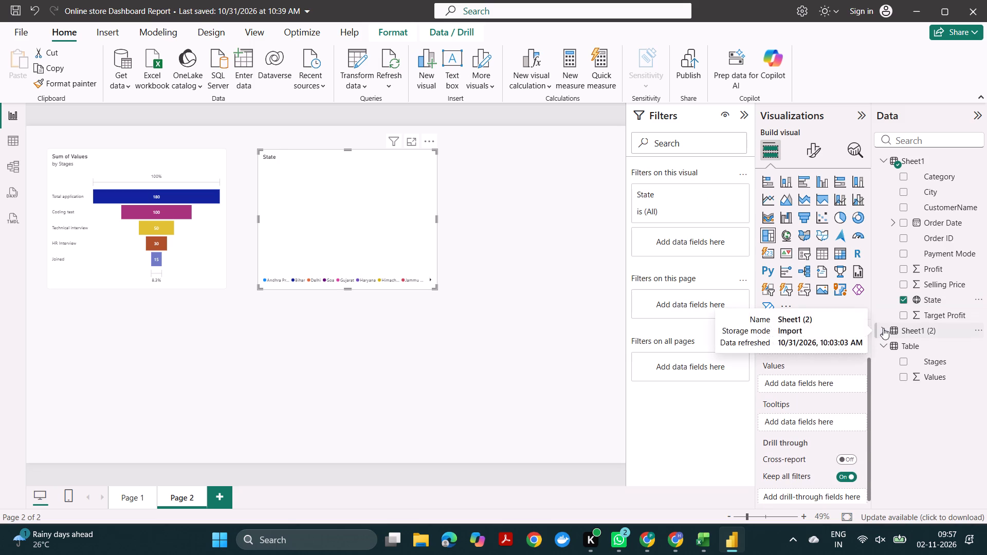
left_click_drag(937, 284, 826, 379)
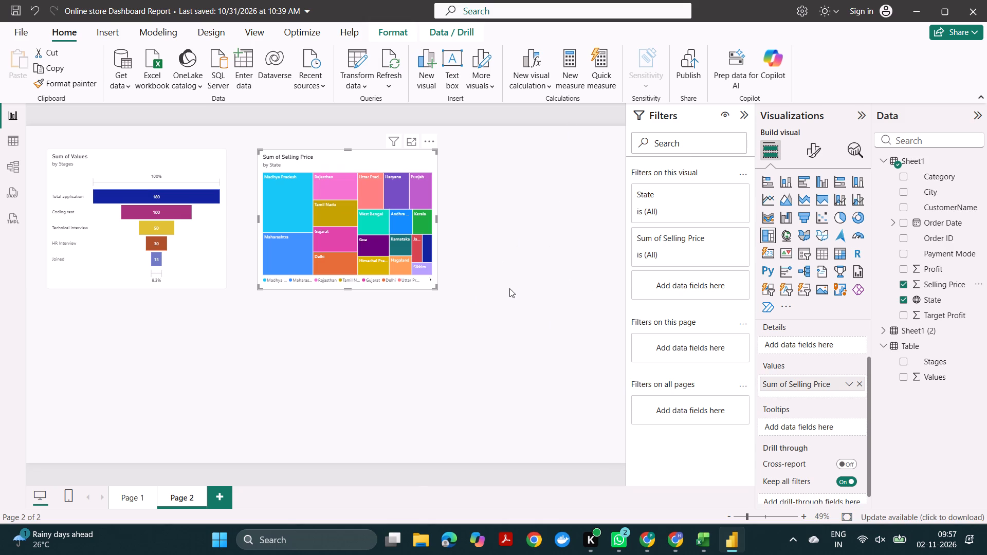
Add Sheet1's Category field to the treemap's details to subdivide each state, and inspect the treemap up close.
scroll(470, 257, "up", 1)
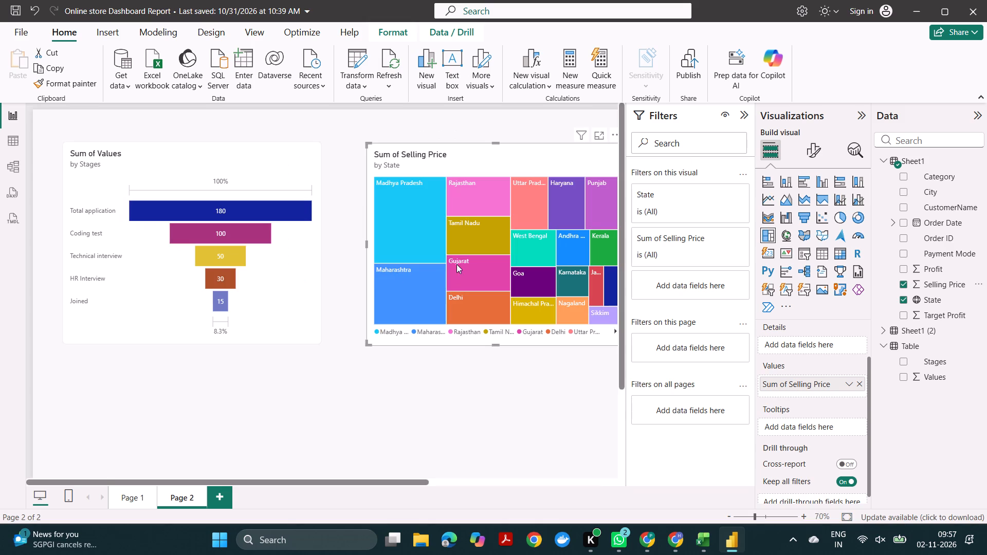
scroll(376, 273, "left", 4)
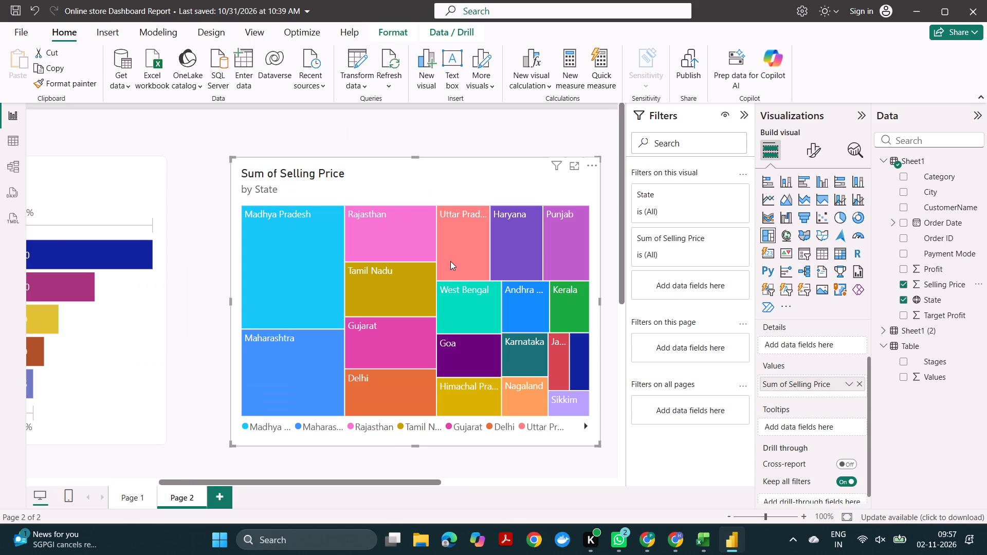
scroll(450, 261, "left", 2)
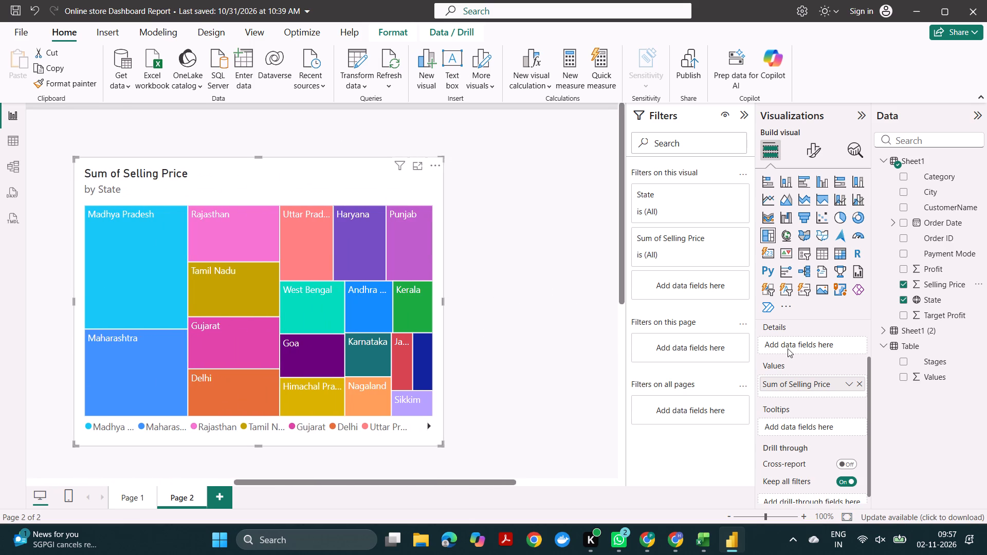
scroll(788, 348, "down", 1)
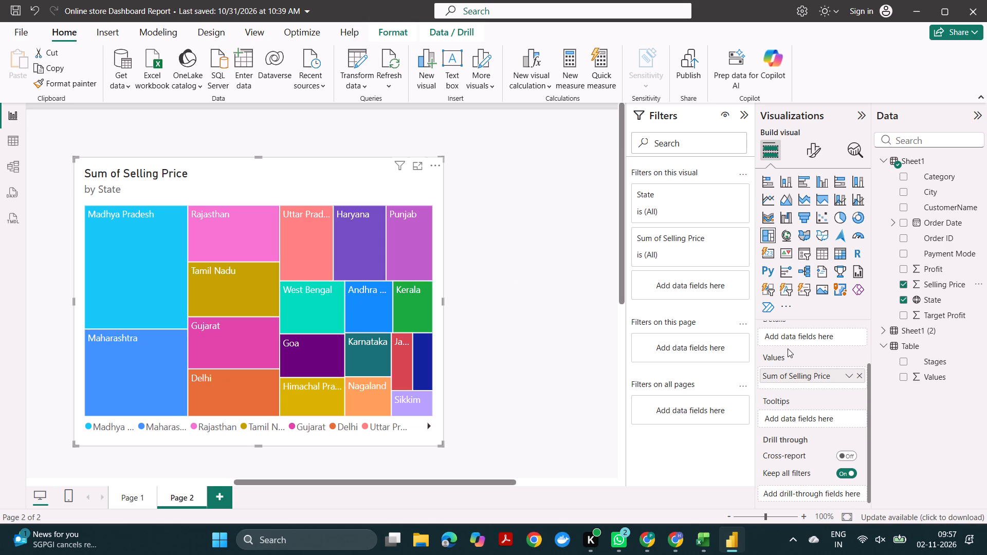
scroll(788, 348, "up", 2)
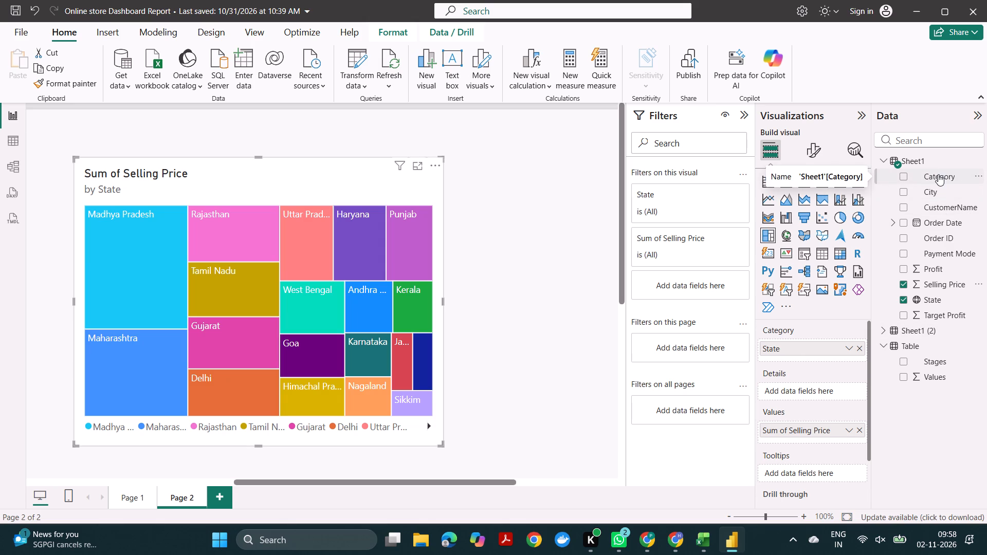
left_click_drag(938, 174, 848, 342)
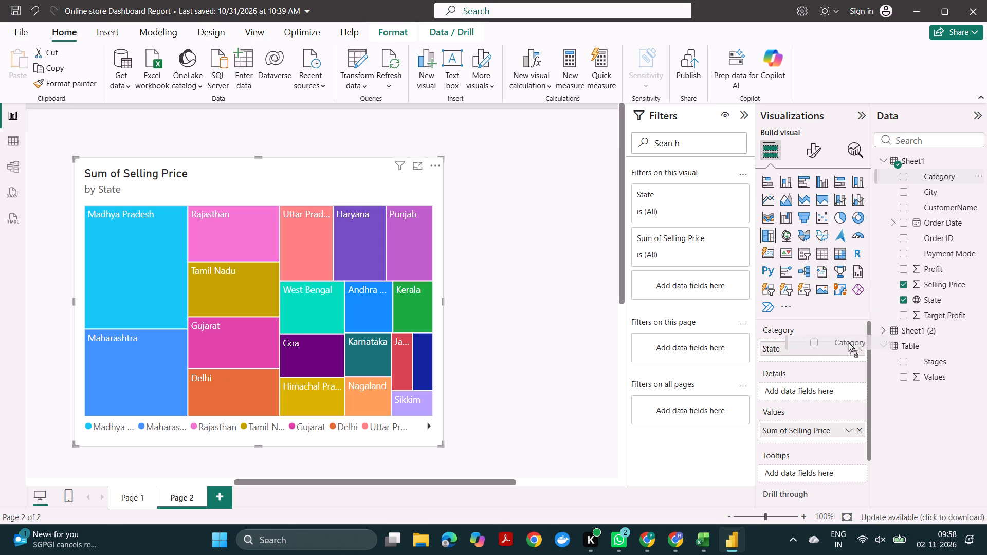
left_click_drag(848, 342, 832, 392)
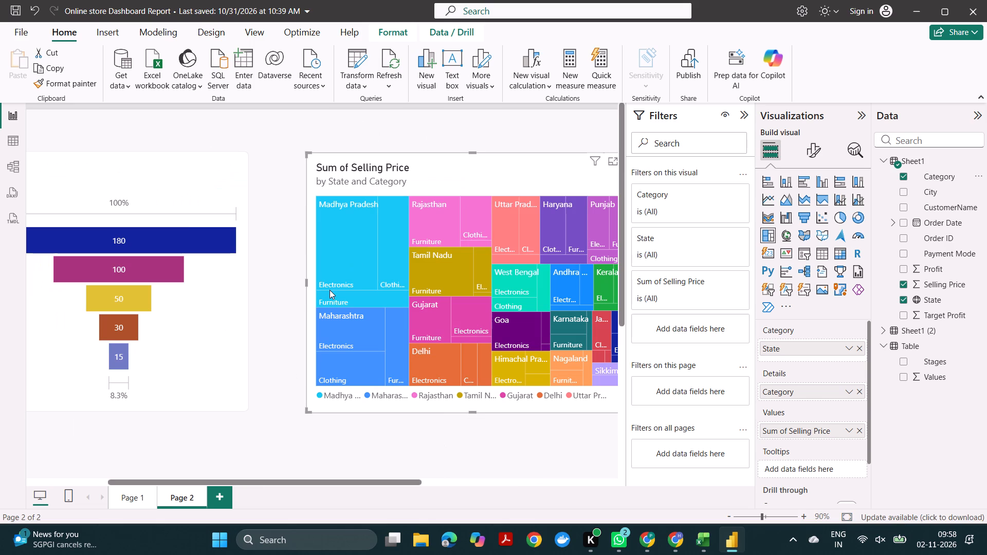
scroll(330, 290, "left", 4)
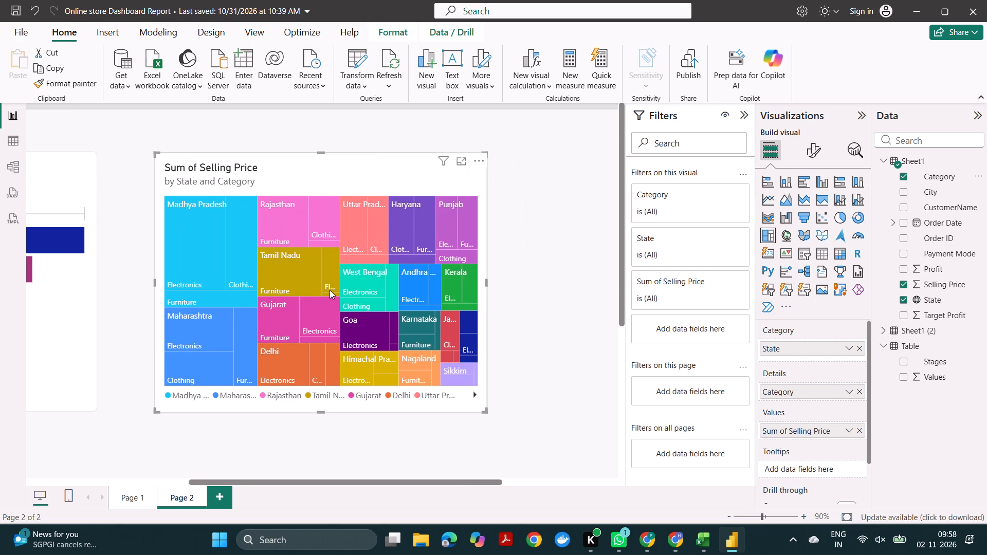
scroll(330, 290, "left", 2)
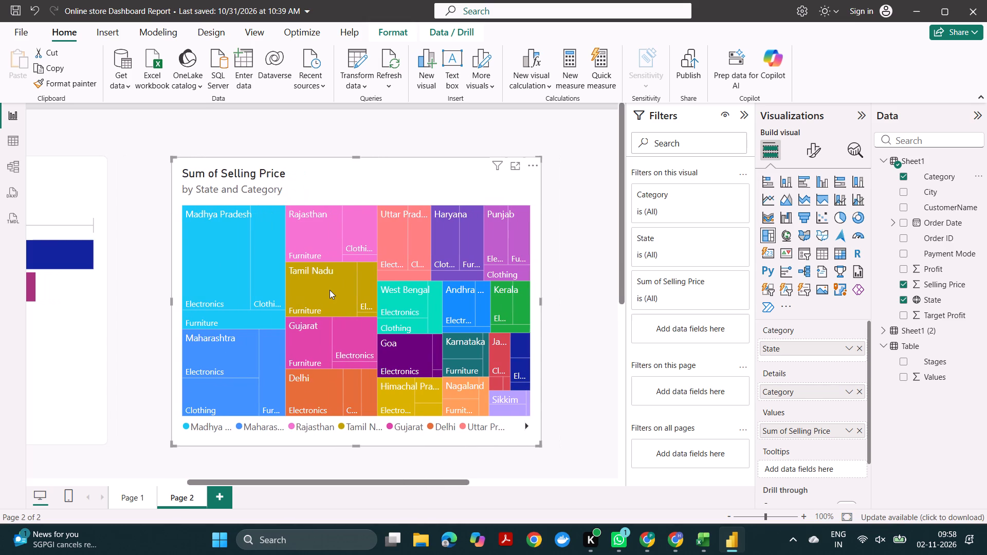
scroll(330, 290, "left", 1)
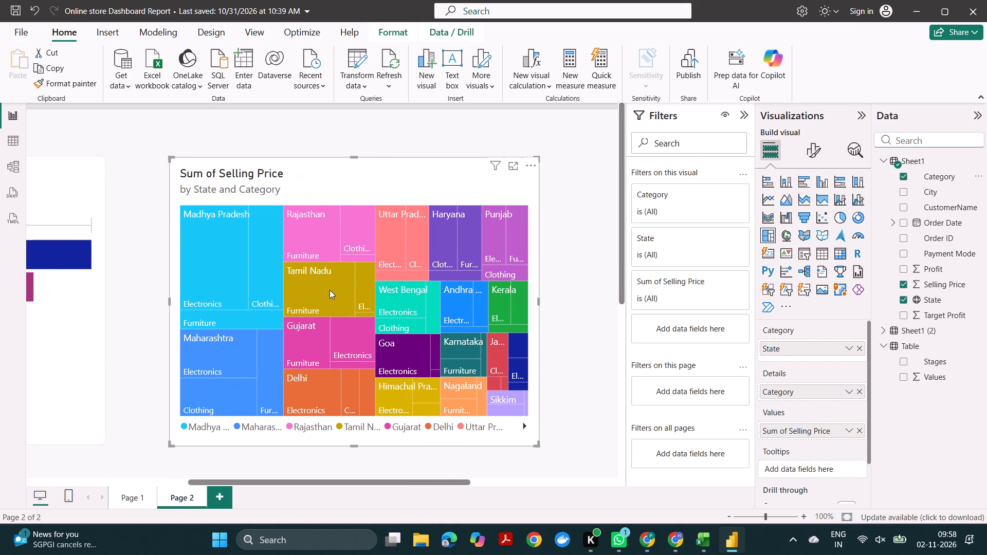
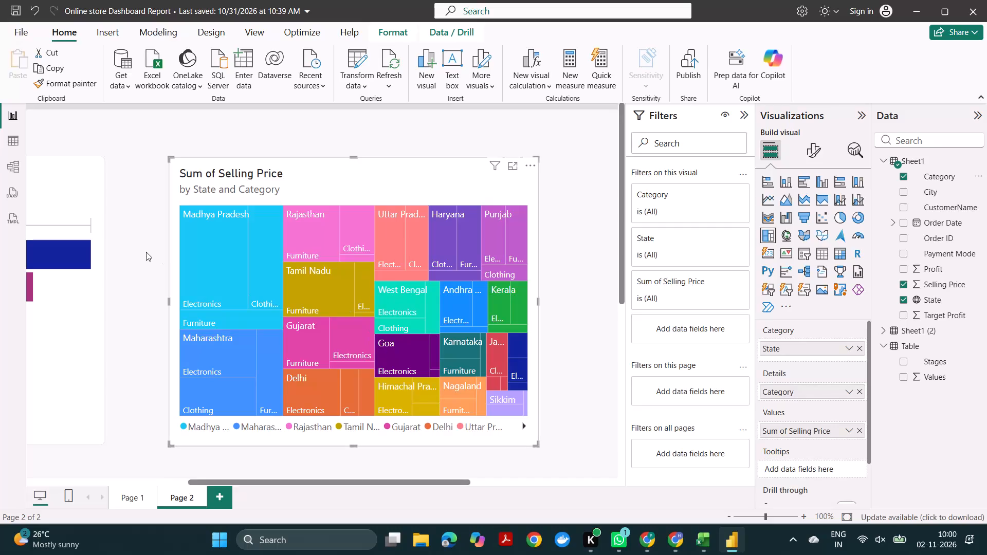
Examine the treemap by highlighting individual state and category tiles, including Madhya Pradesh, Tamil Nadu and West Bengal, and clear the highlighting.
left_click(235, 265)
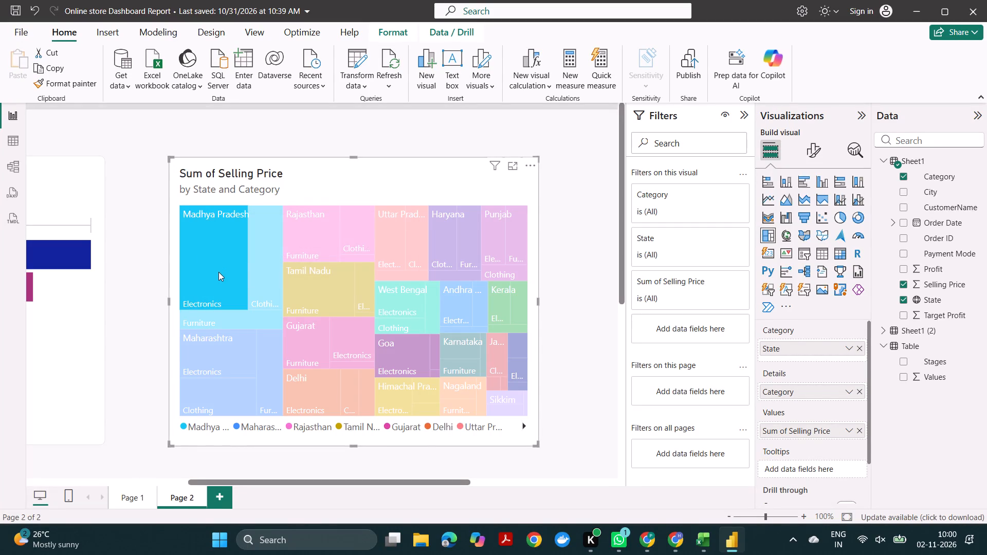
left_click(218, 272)
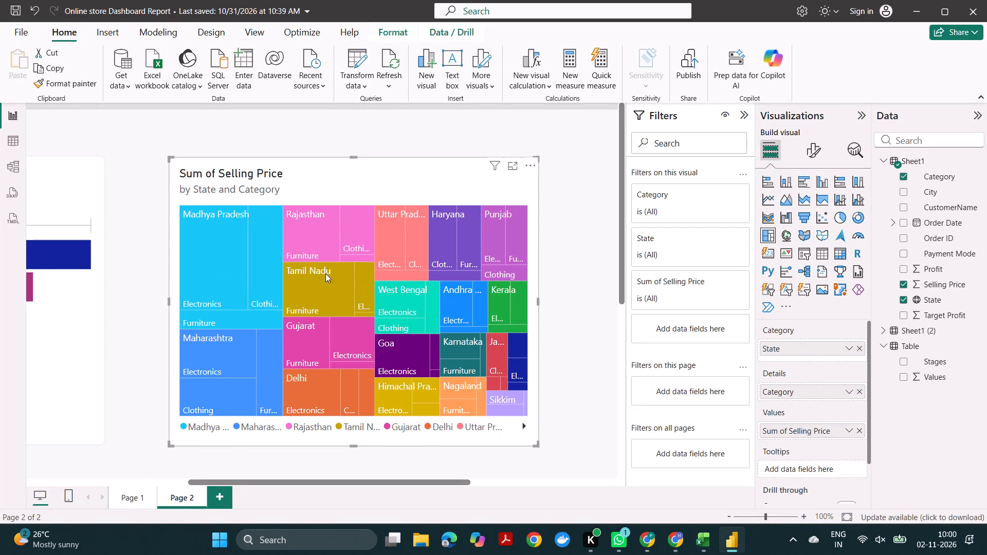
left_click(334, 235)
left_click(328, 302)
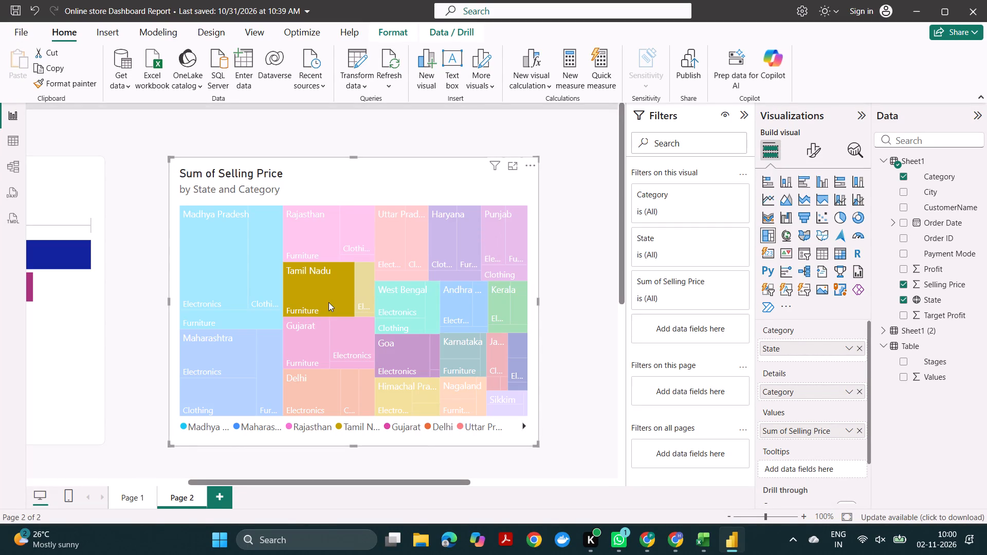
left_click(328, 302)
left_click(328, 302)
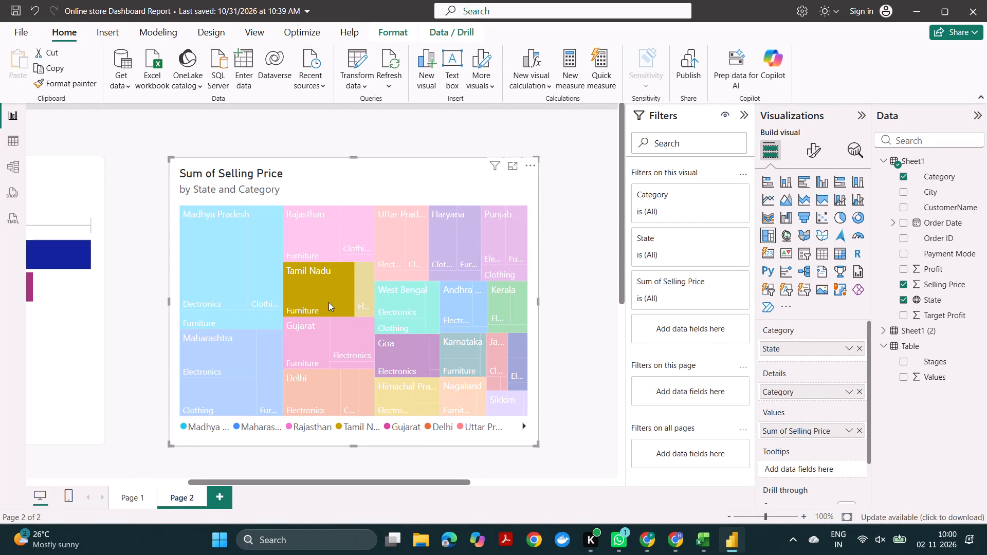
left_click(325, 293)
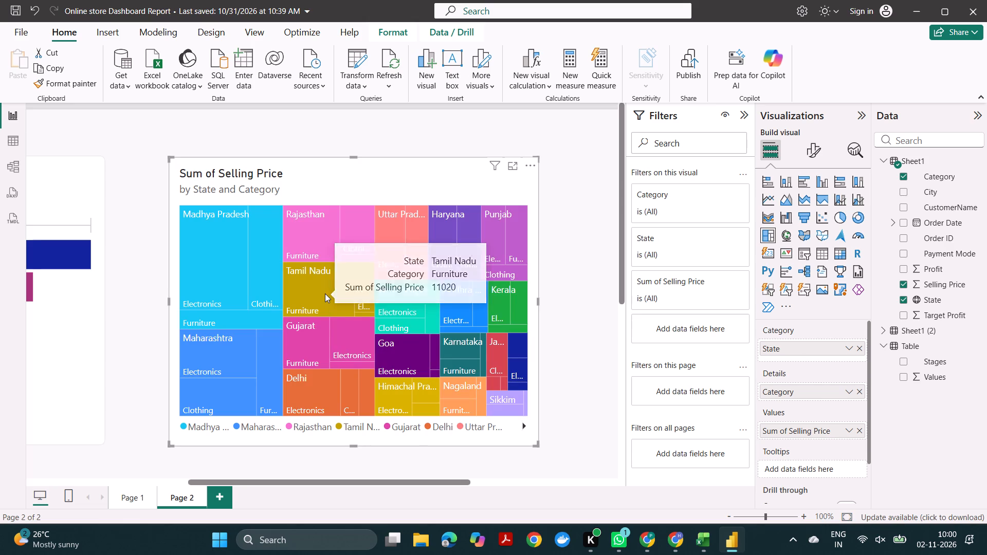
double_click(389, 239)
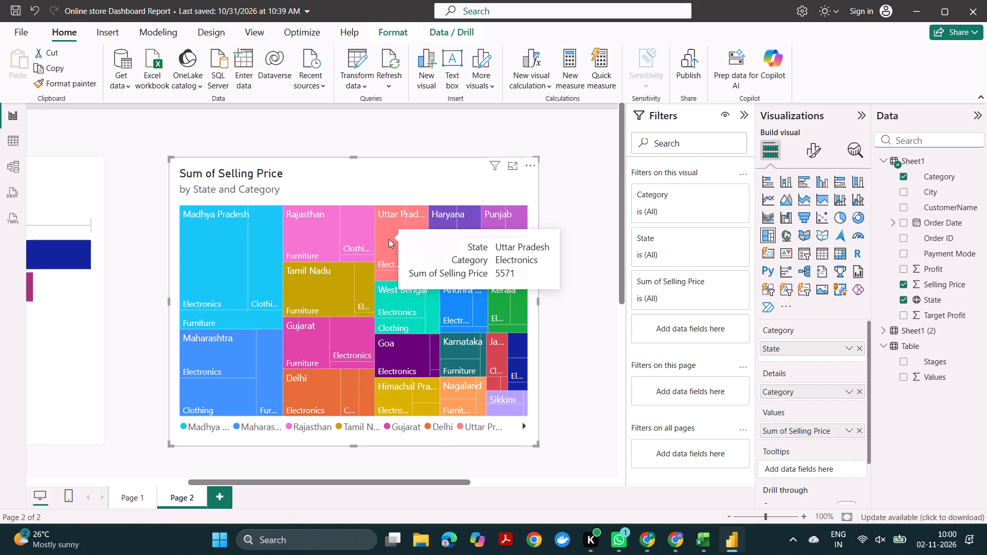
double_click(403, 304)
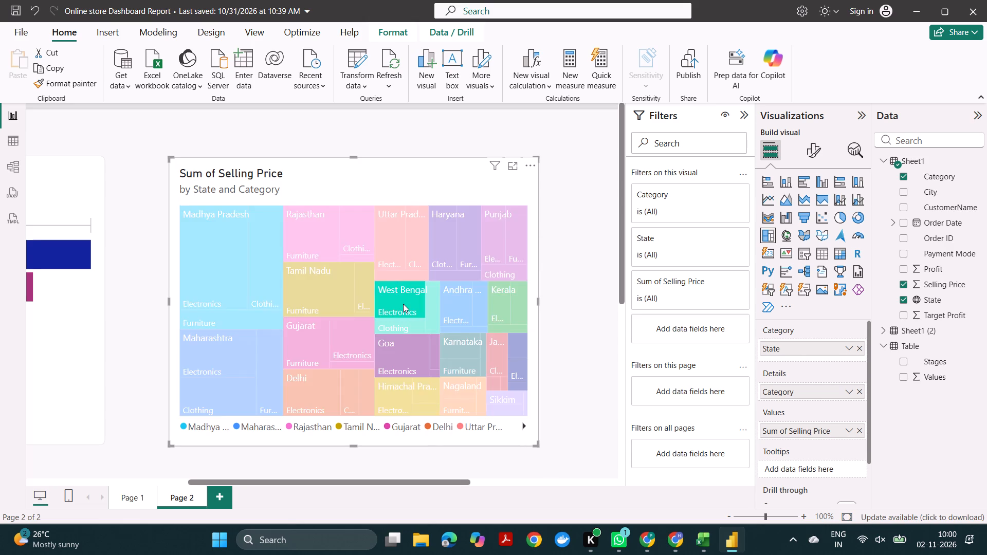
left_click(403, 304)
left_click(403, 304)
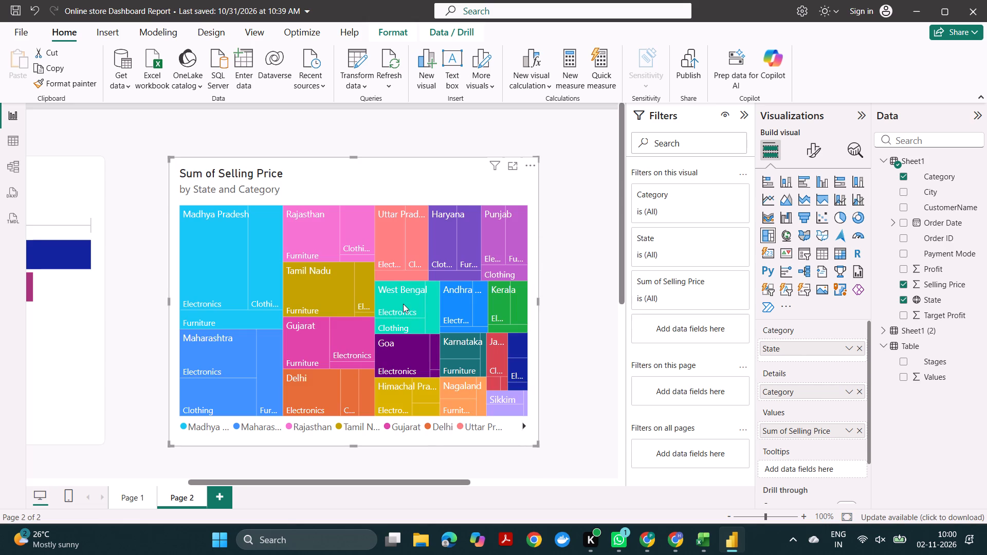
left_click(403, 304)
double_click(403, 304)
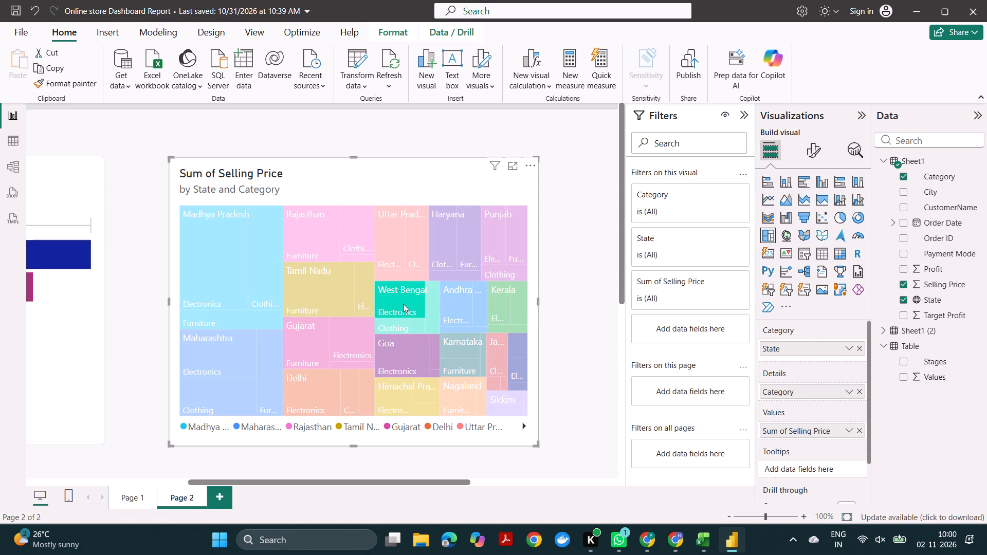
left_click(562, 274)
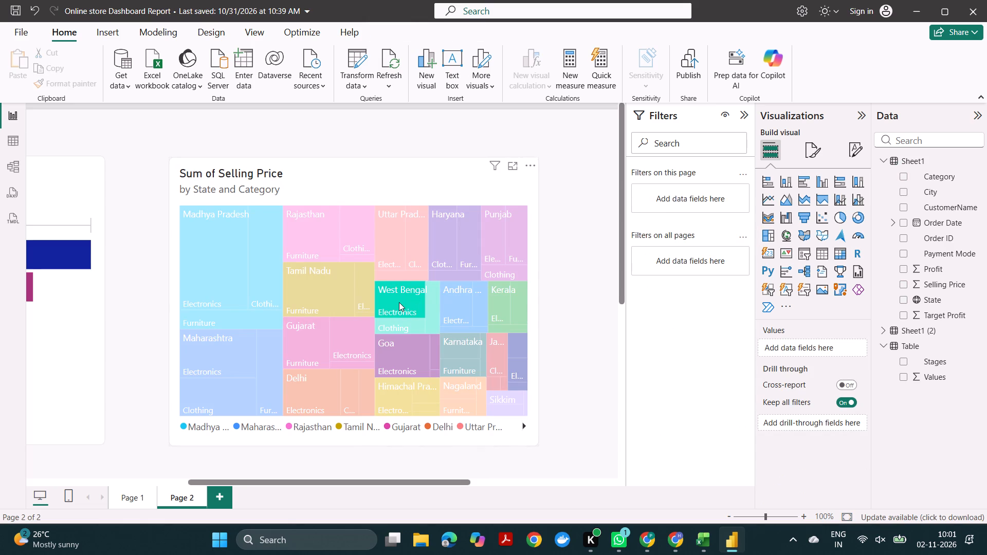
left_click(399, 302)
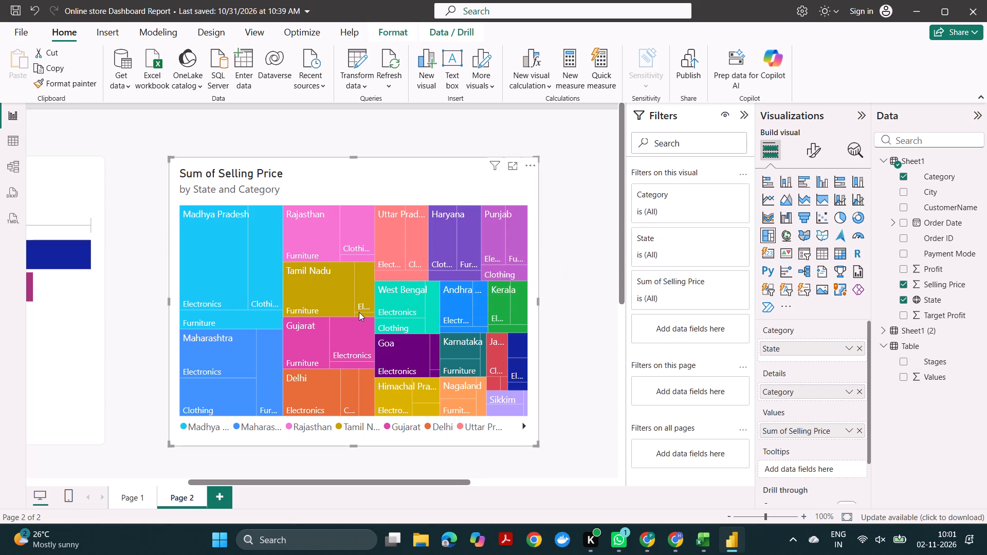
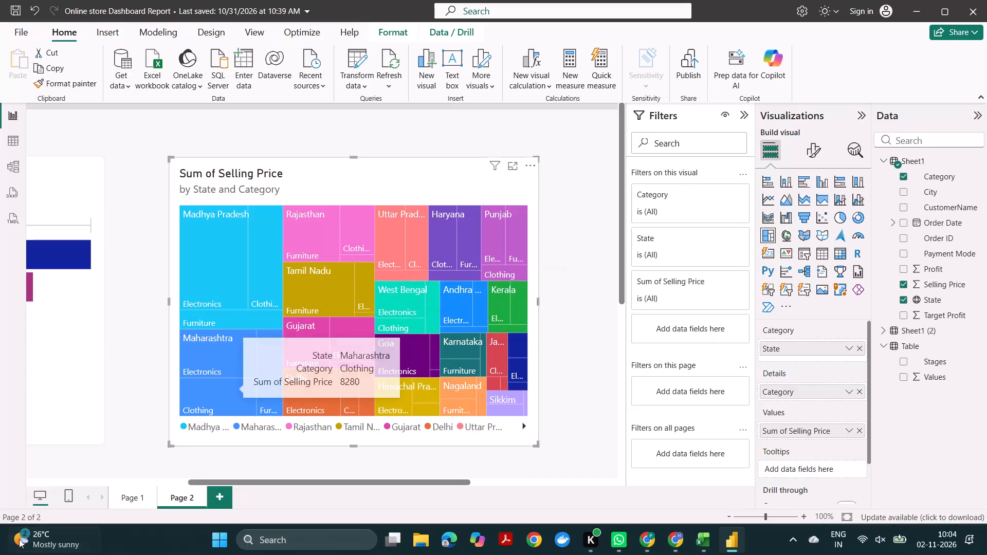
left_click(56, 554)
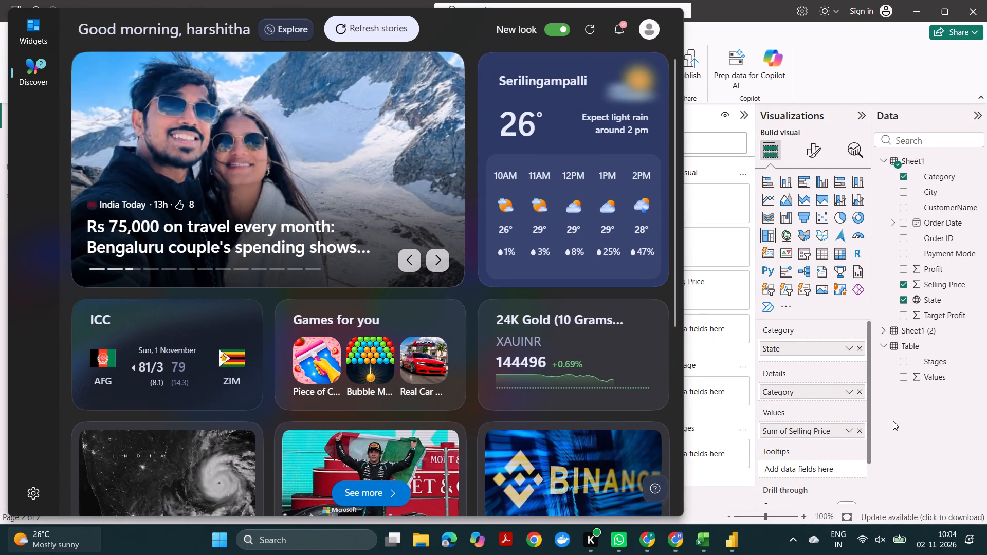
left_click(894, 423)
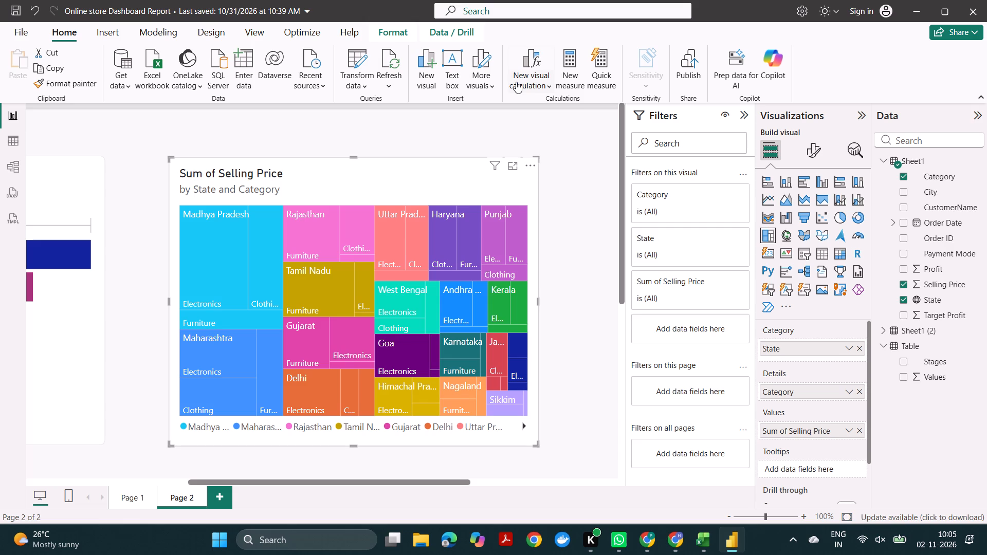
Review the Page 2 layout with the funnel chart and the treemap side by side at 60% zoom.
scroll(451, 224, "down", 1)
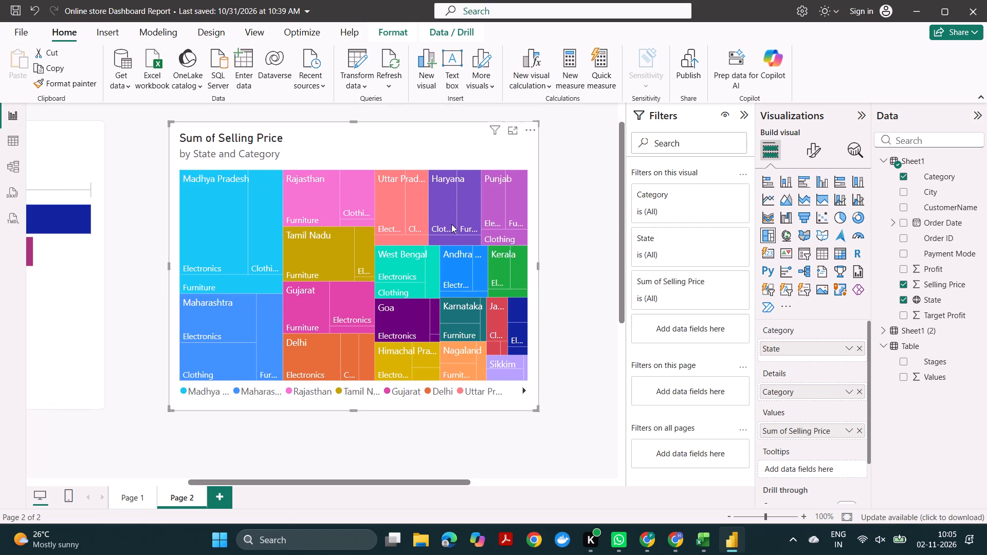
scroll(451, 224, "down", 1)
scroll(451, 224, "up", 1)
scroll(451, 224, "right", 2)
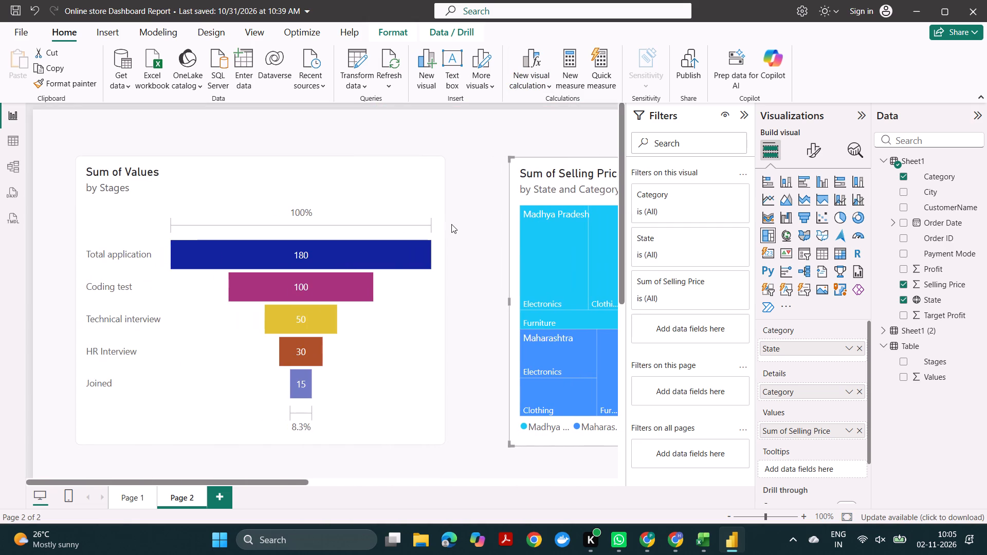
scroll(451, 224, "right", 1)
scroll(451, 224, "left", 5)
scroll(451, 224, "down", 1)
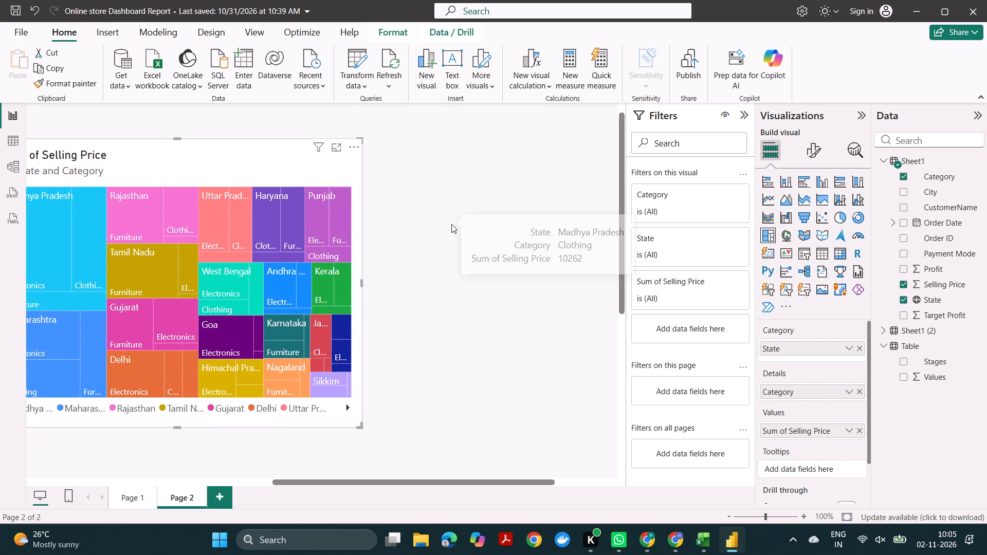
scroll(451, 224, "down", 1)
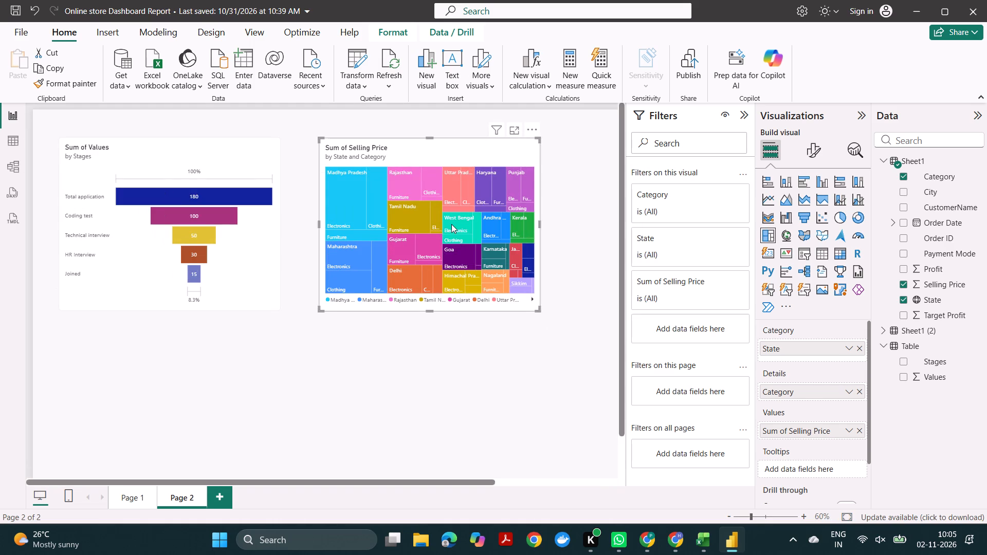
scroll(451, 224, "left", 1)
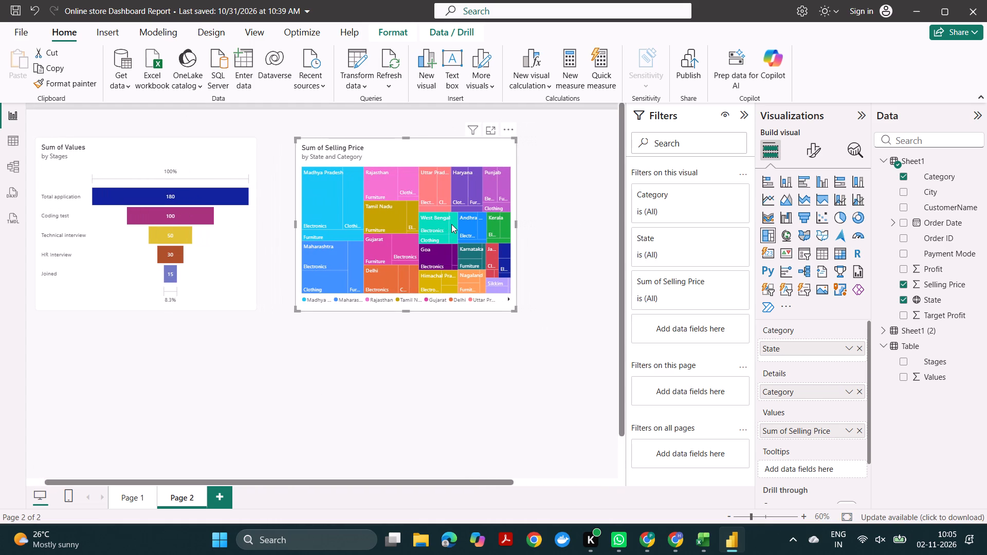
scroll(451, 224, "down", 2)
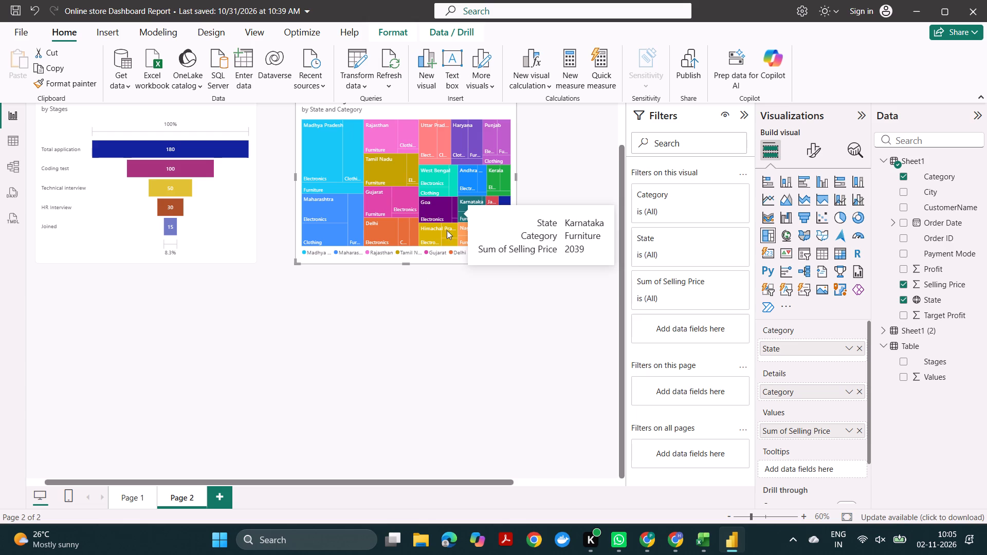
Examine the treemap by highlighting individual Delhi, Goa, Haryana and Madhya Pradesh category tiles, and clear the highlighting.
left_click(412, 359)
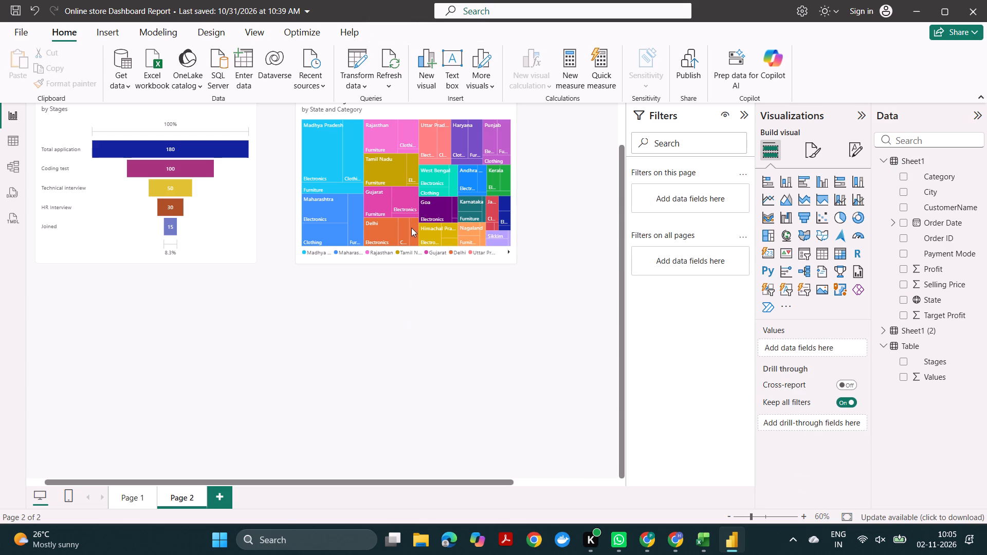
left_click(412, 225)
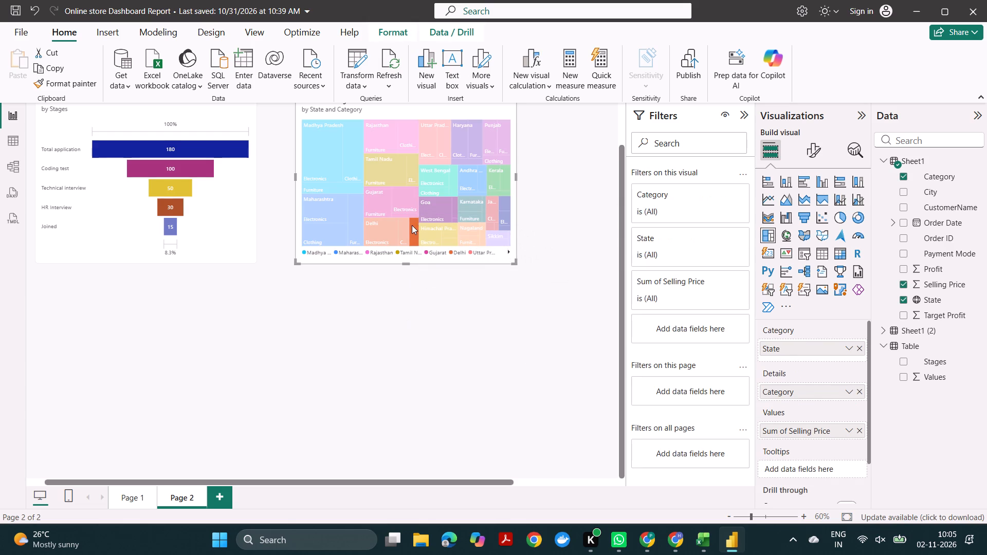
left_click(431, 222)
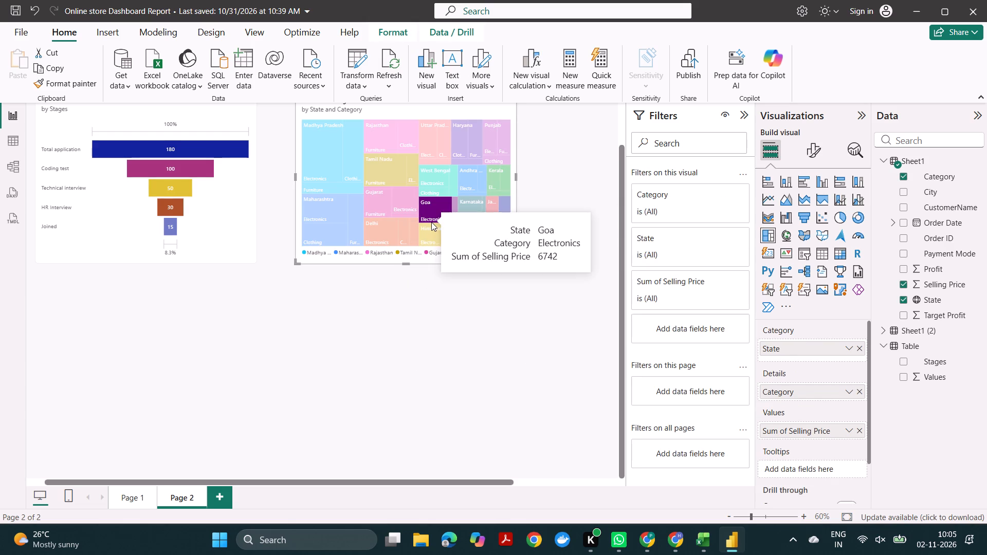
left_click(380, 326)
left_click(458, 131)
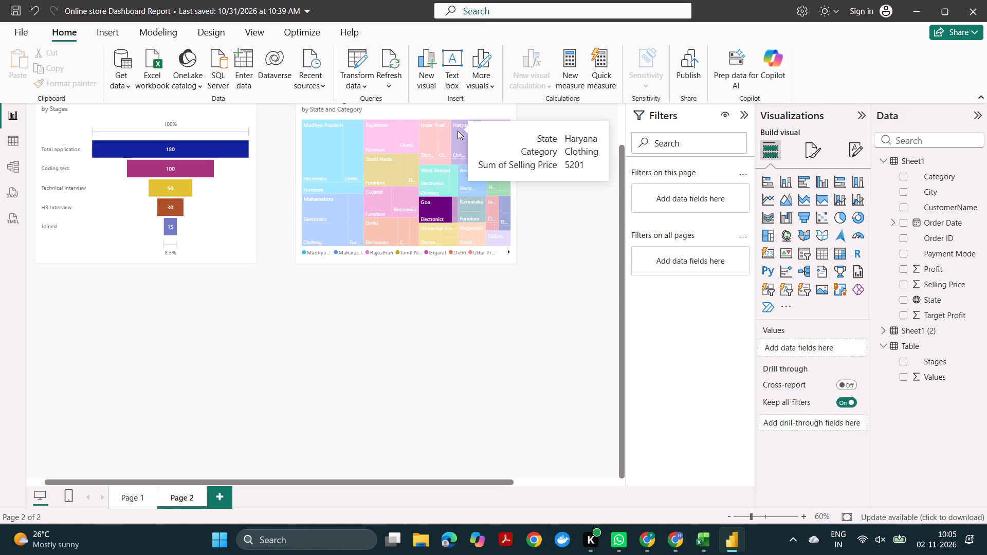
left_click(464, 140)
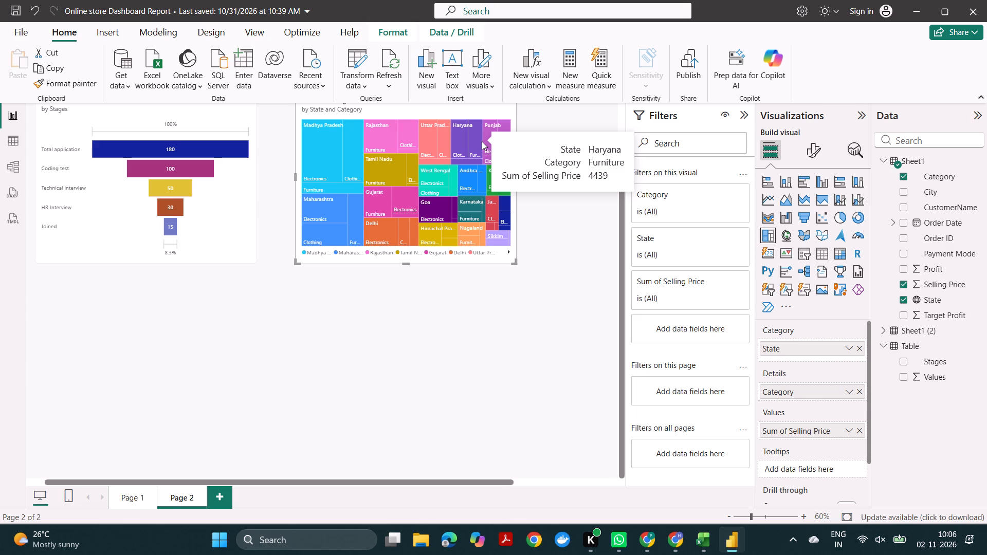
left_click(343, 143)
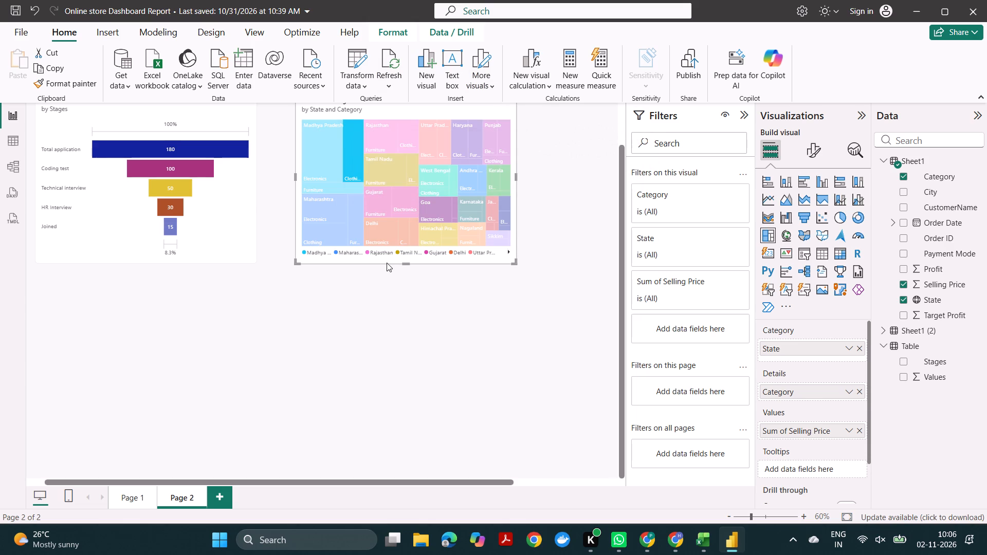
left_click(352, 148)
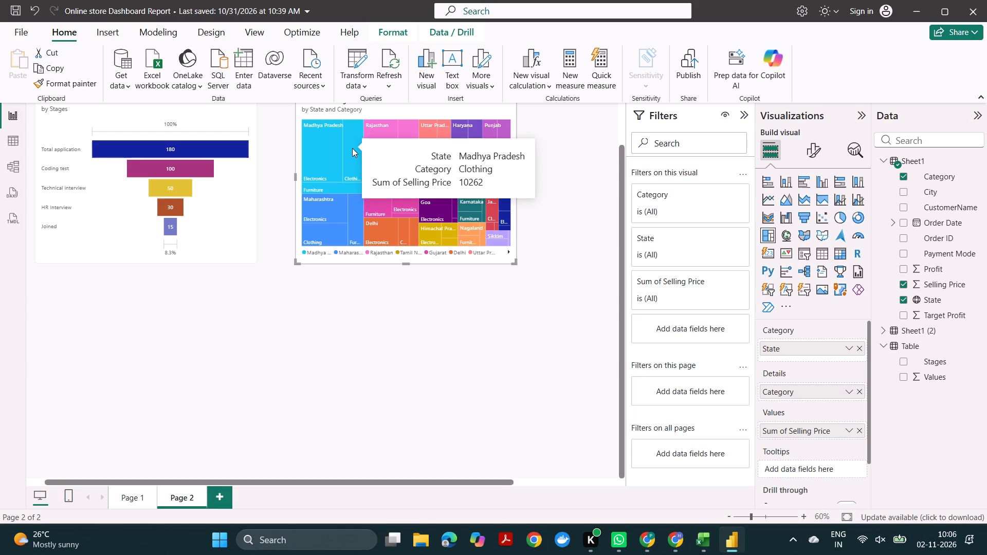
scroll(435, 413, "up", 2)
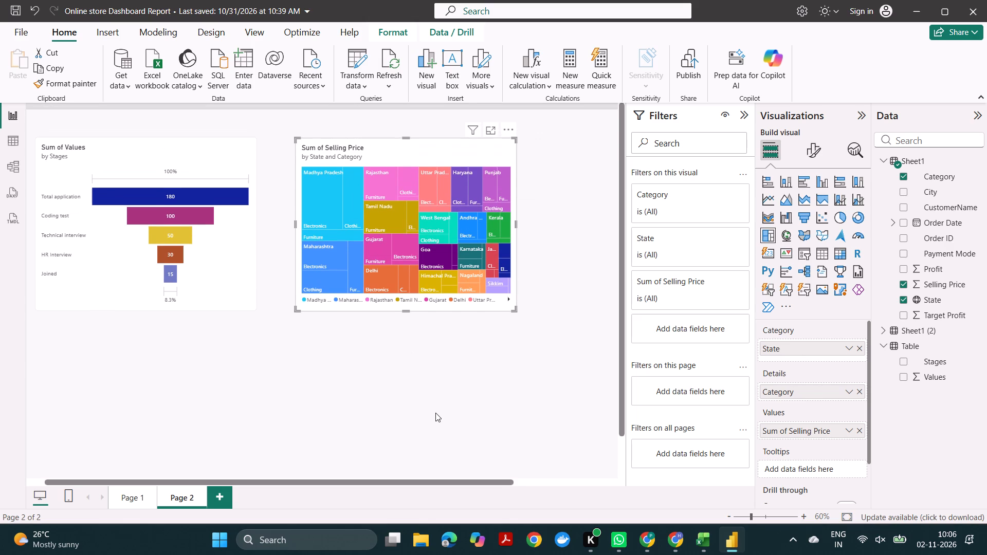
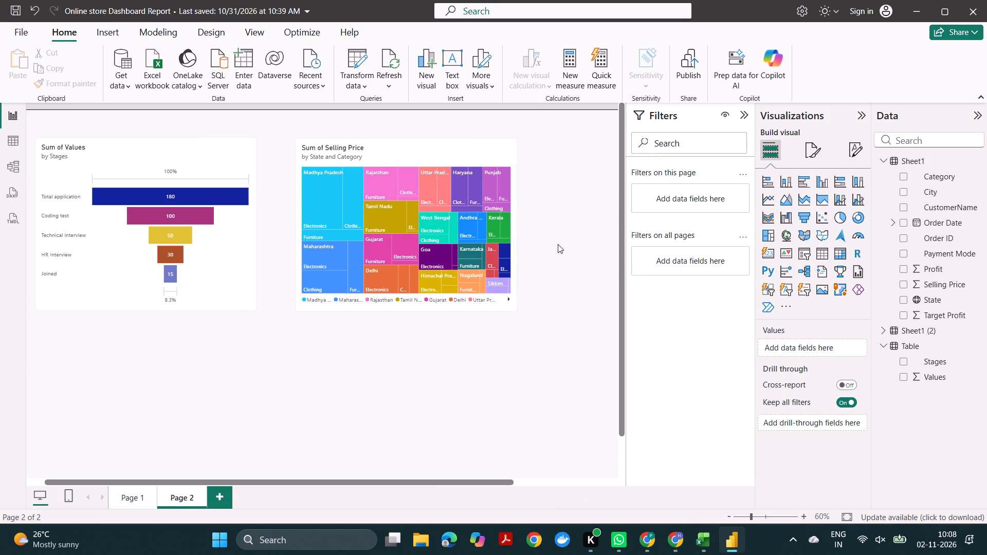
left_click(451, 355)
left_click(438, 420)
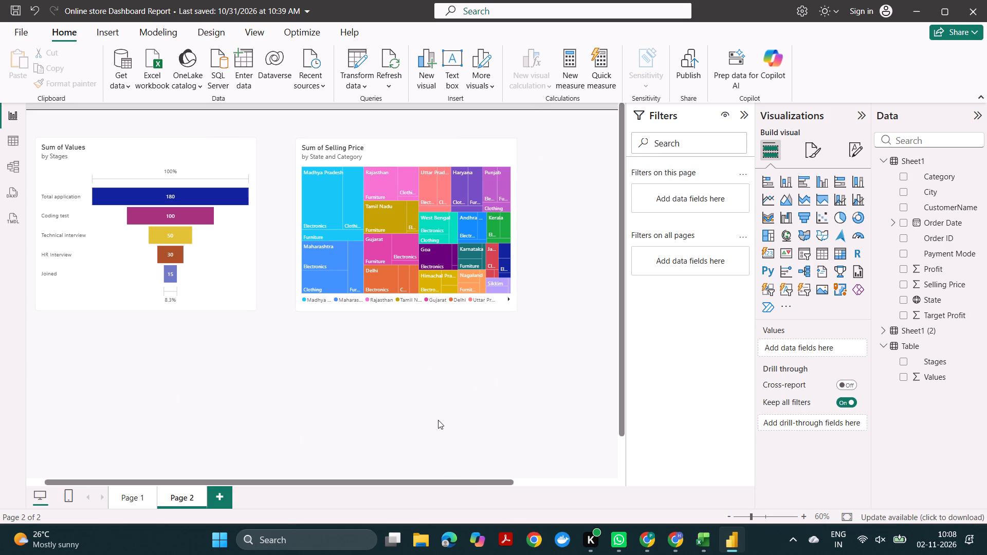
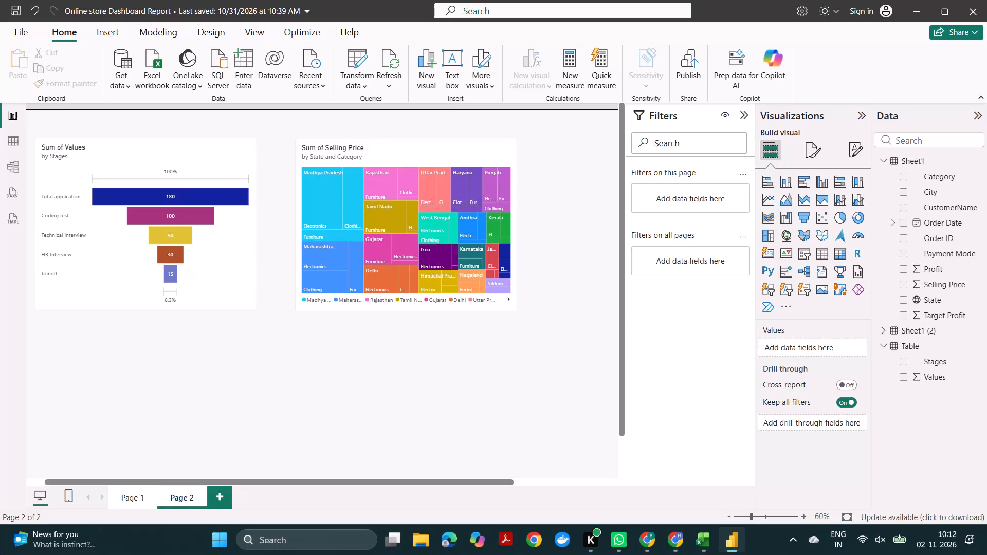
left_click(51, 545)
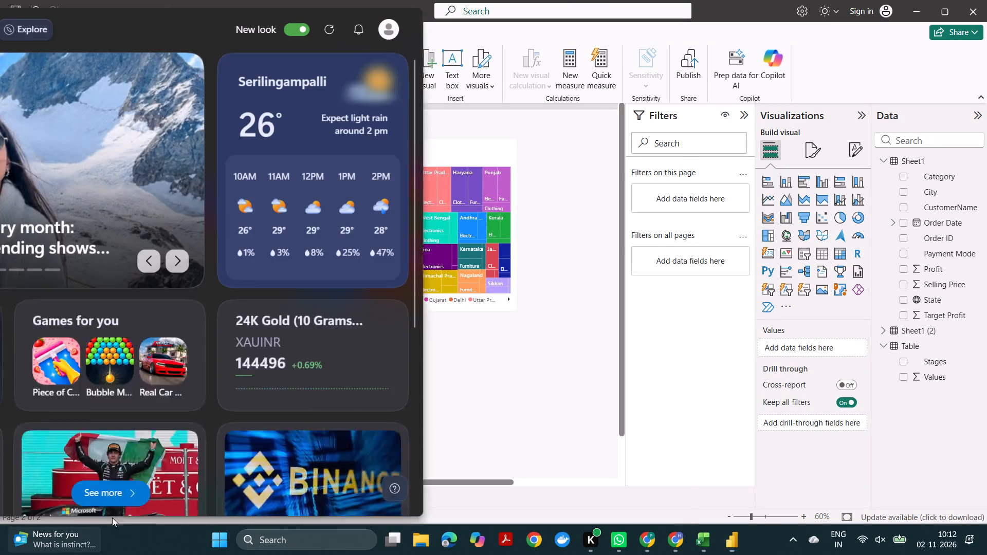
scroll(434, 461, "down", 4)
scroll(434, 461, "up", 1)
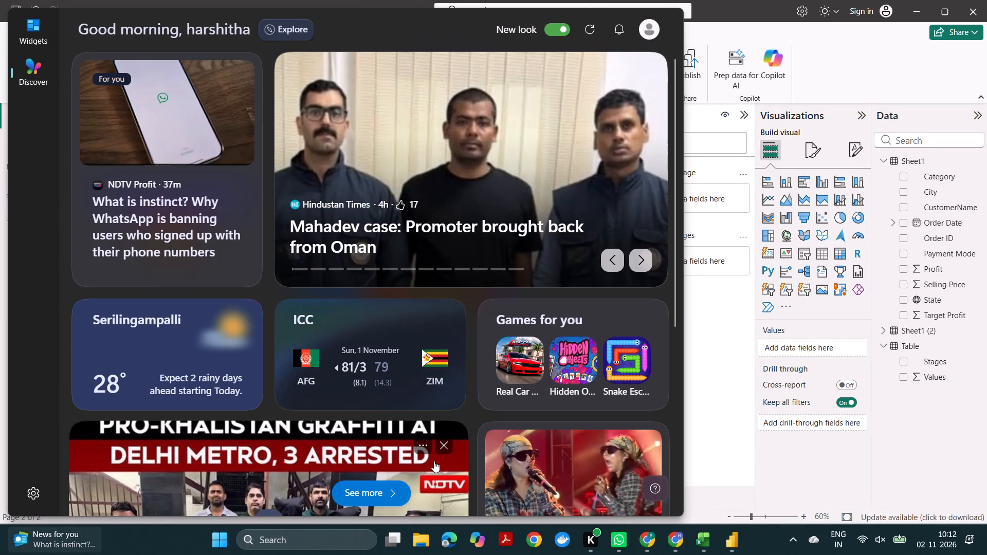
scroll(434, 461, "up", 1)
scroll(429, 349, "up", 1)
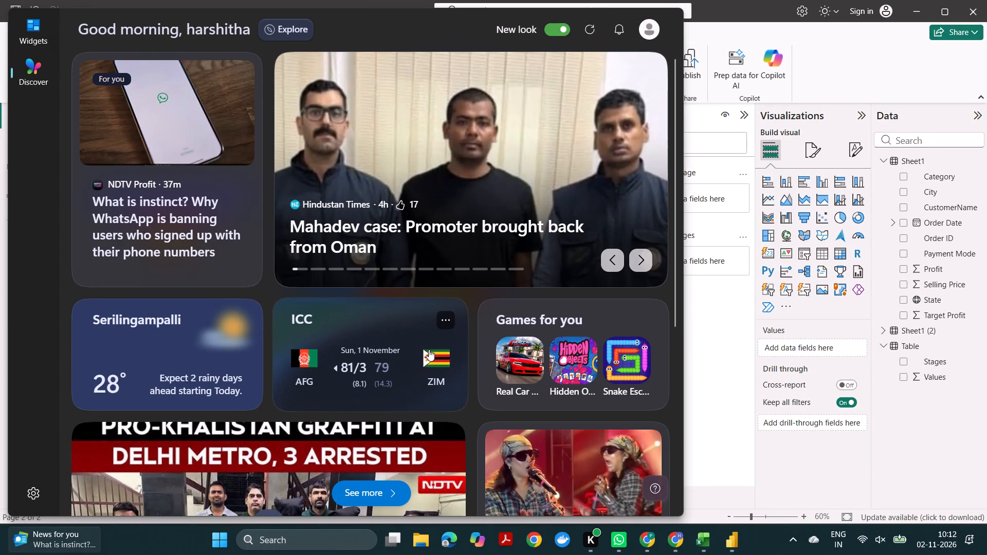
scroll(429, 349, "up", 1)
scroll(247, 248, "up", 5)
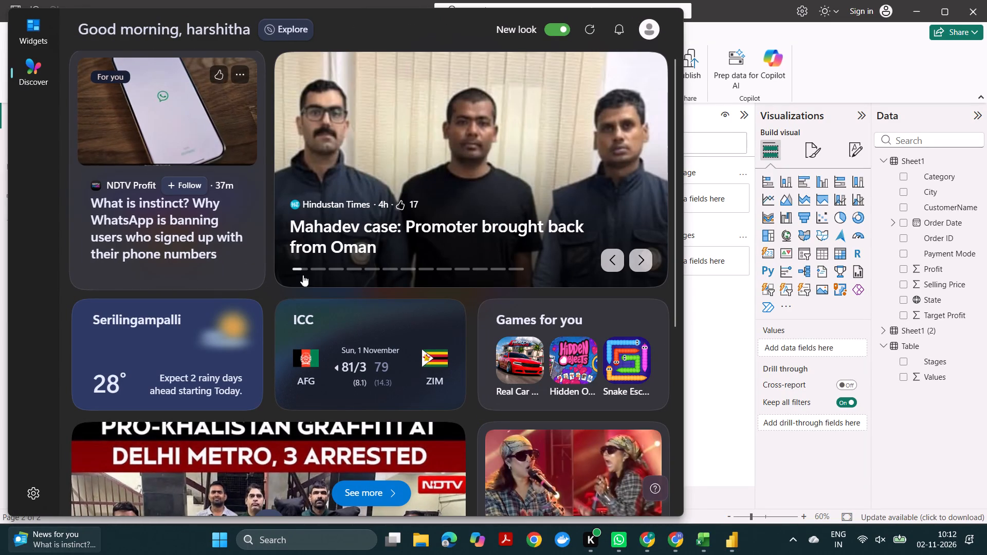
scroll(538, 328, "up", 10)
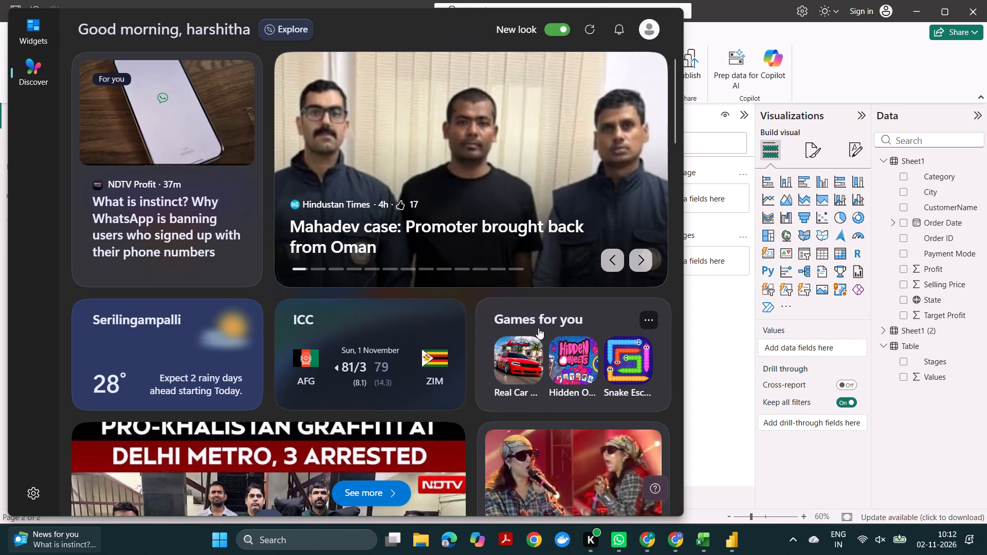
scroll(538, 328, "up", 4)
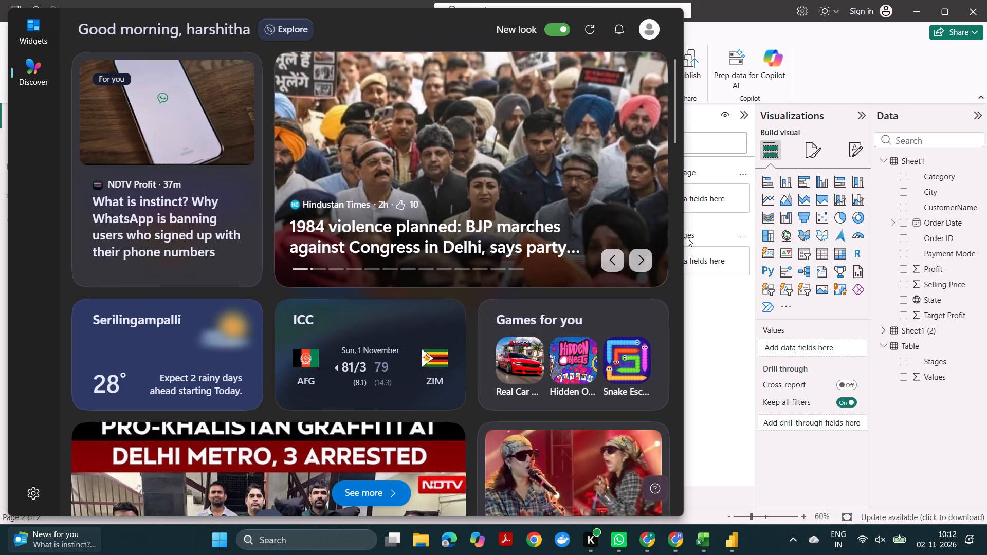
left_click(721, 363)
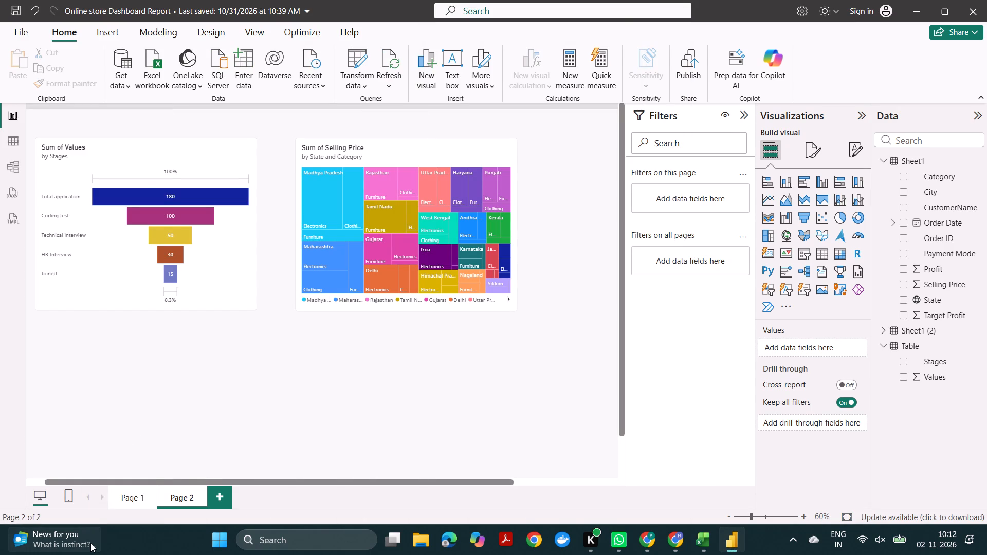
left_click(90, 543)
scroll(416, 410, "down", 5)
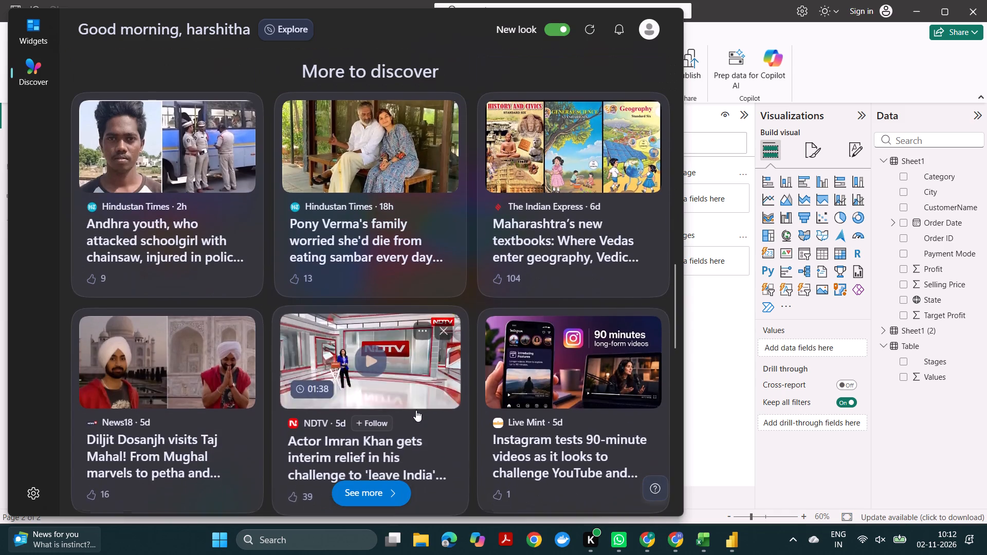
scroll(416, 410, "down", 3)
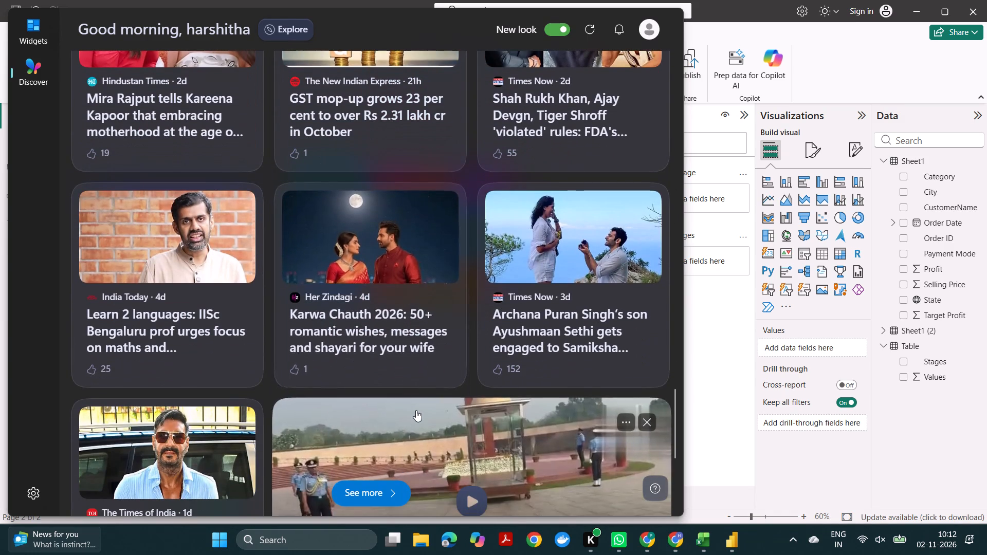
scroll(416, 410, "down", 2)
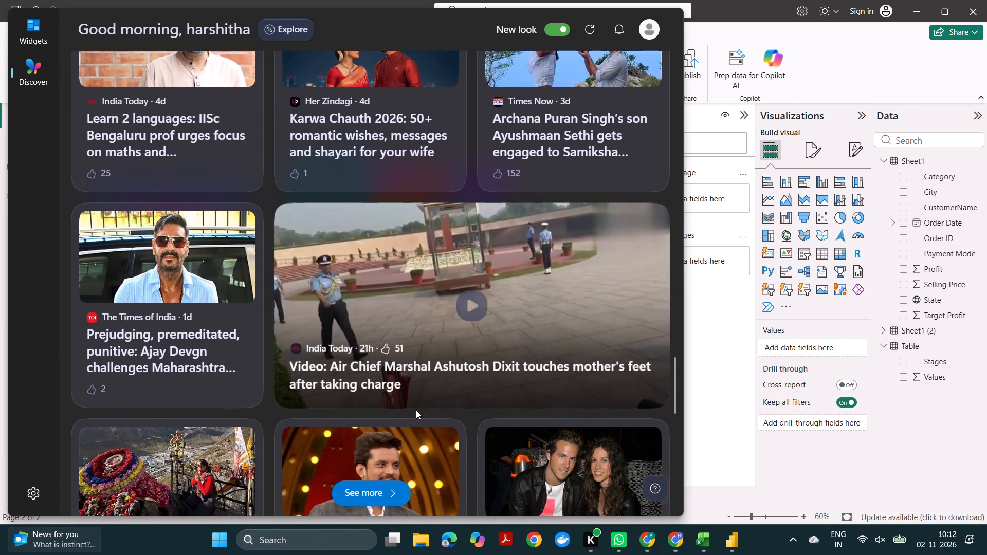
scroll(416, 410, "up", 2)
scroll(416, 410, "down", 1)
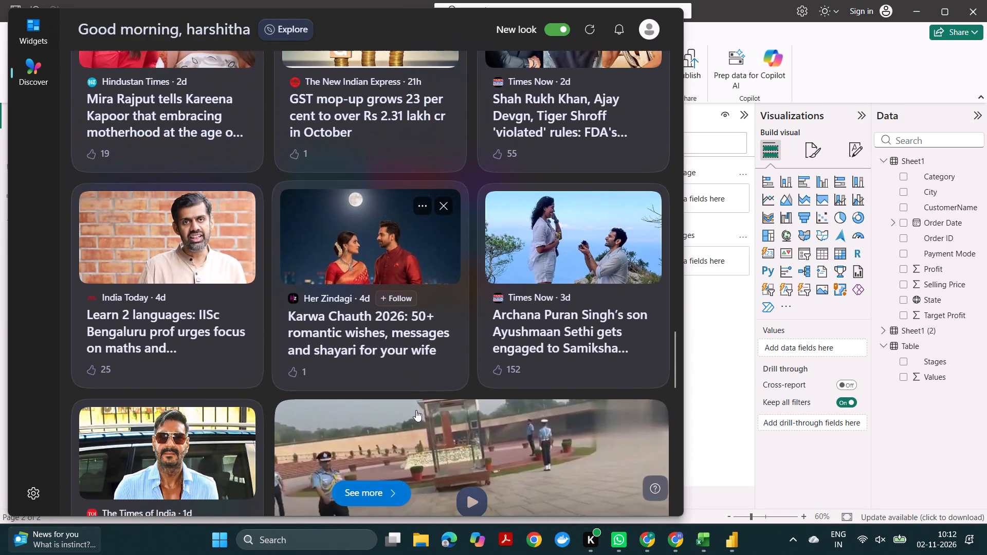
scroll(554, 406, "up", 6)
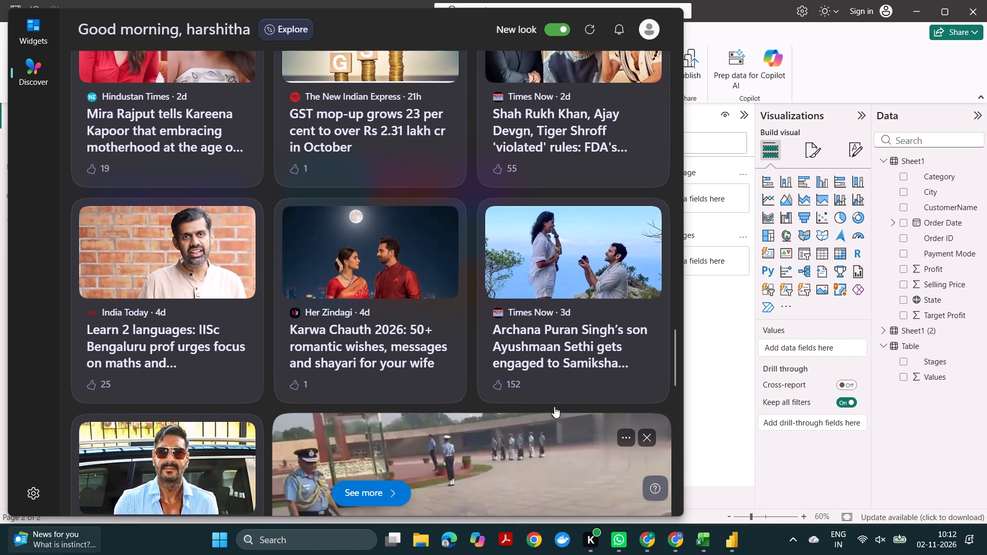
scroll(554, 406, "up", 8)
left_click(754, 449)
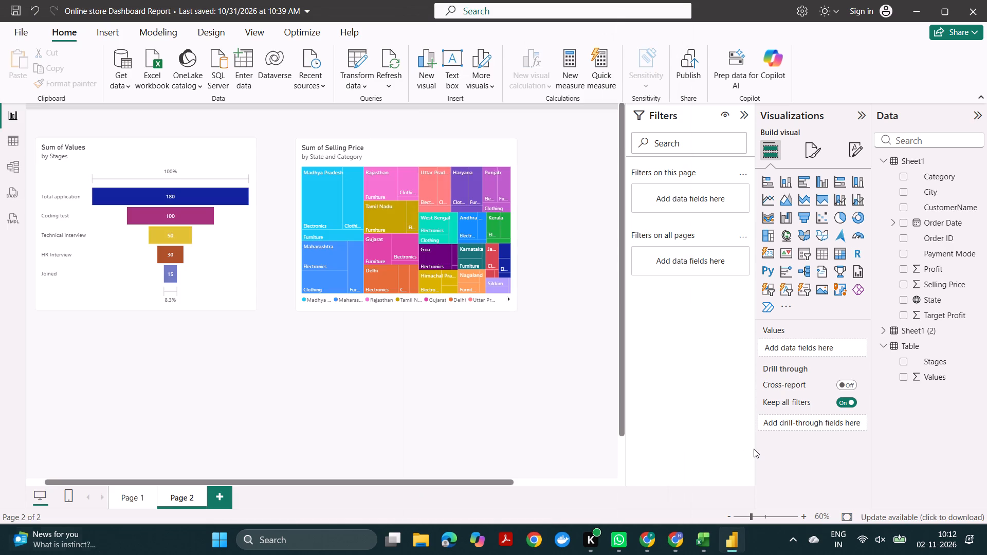
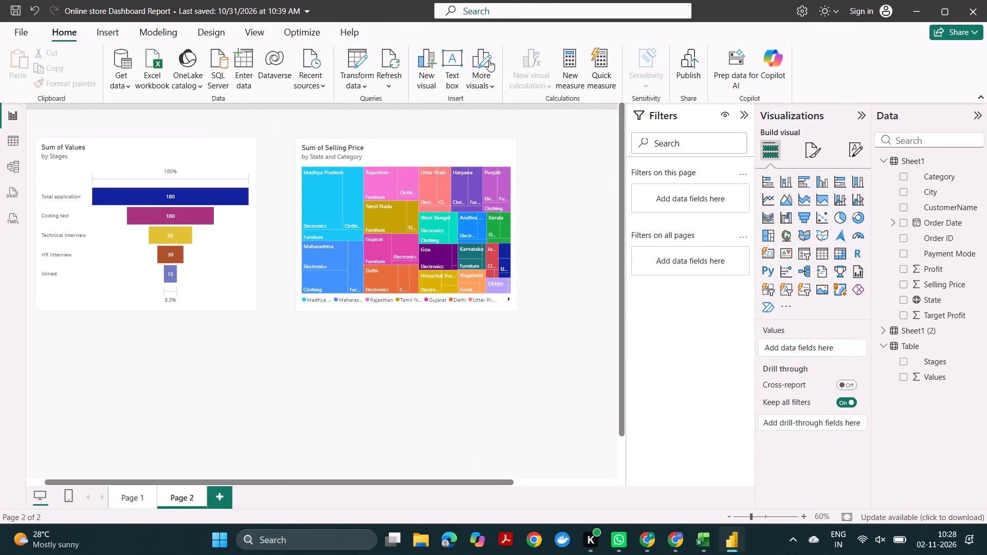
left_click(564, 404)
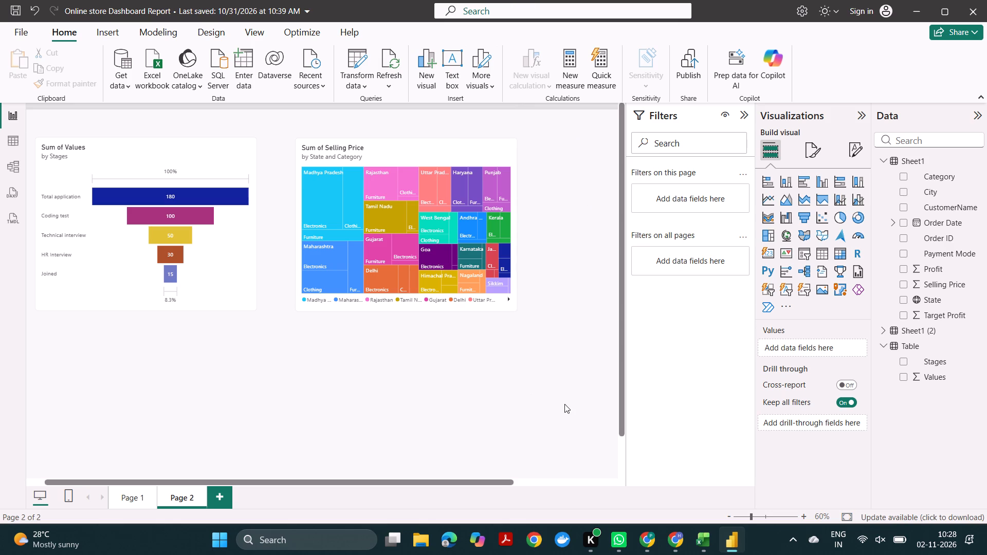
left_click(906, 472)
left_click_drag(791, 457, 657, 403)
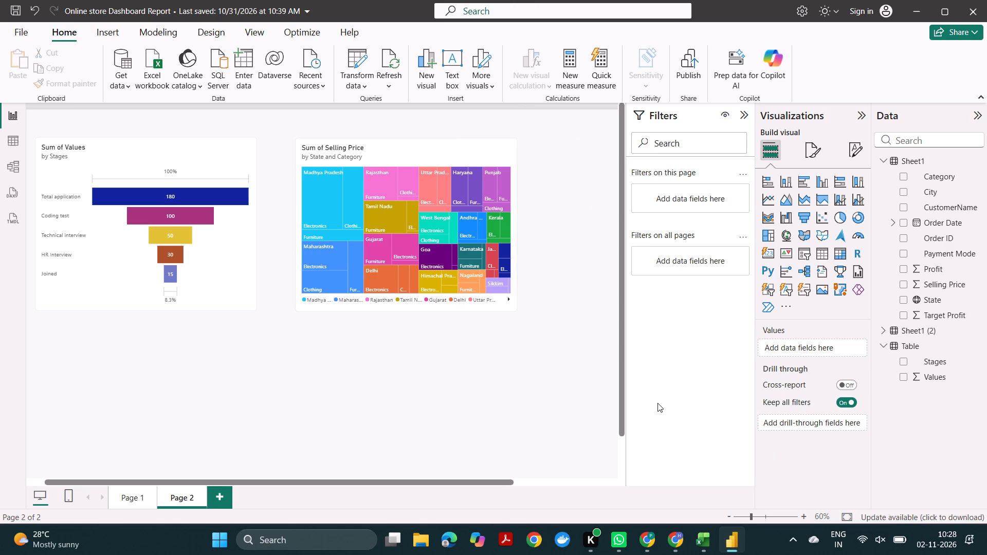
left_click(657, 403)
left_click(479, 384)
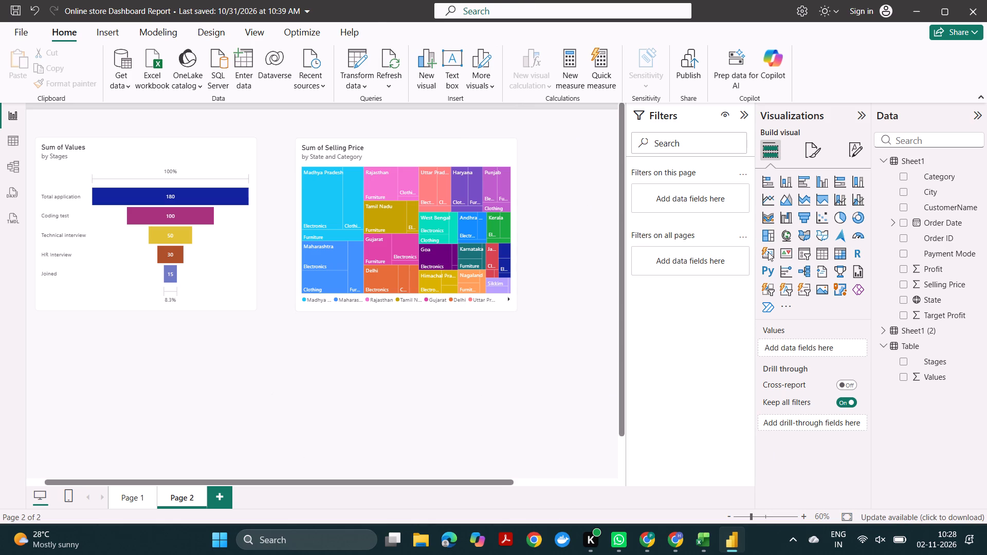
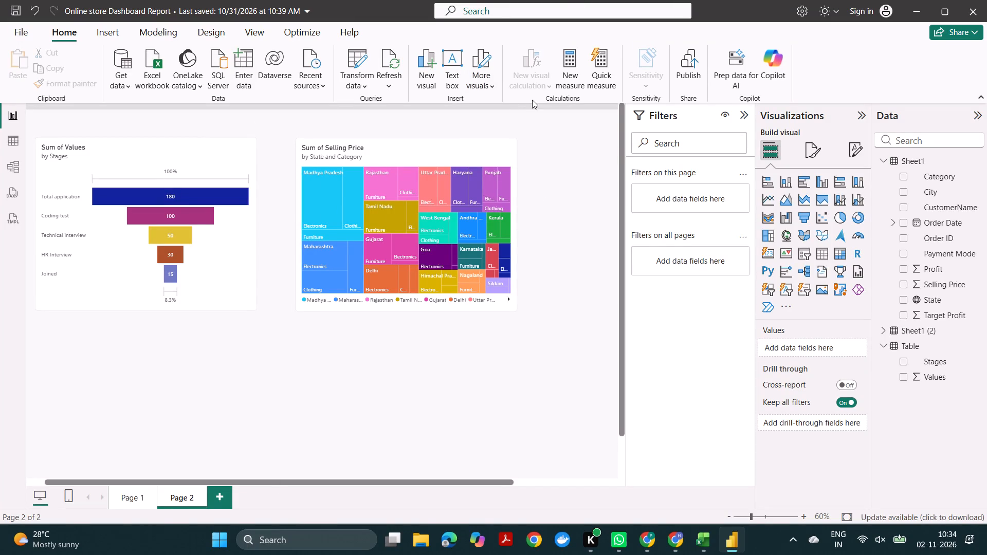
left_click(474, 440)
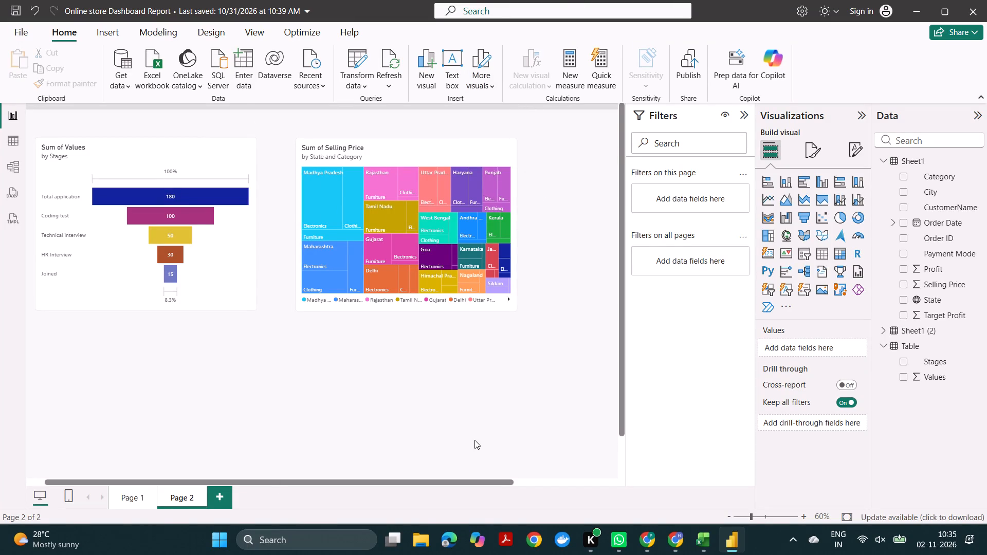
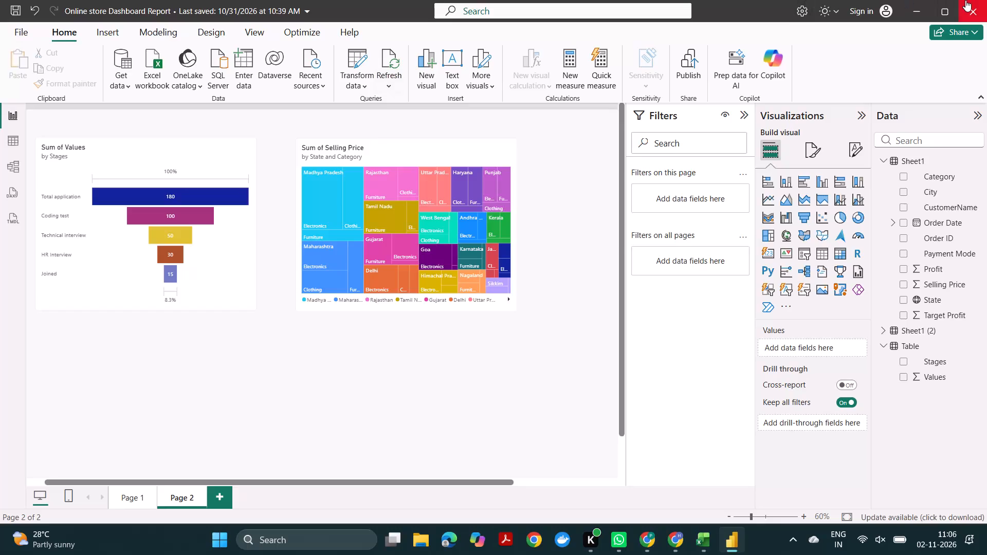
Close the Online store Dashboard Report and save the changes made to it.
left_click(965, 0)
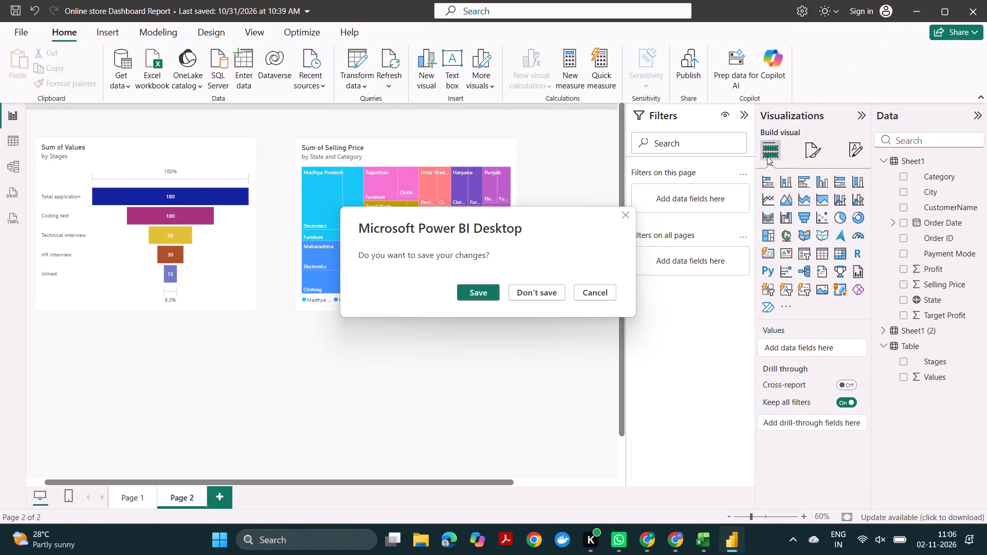
left_click(486, 299)
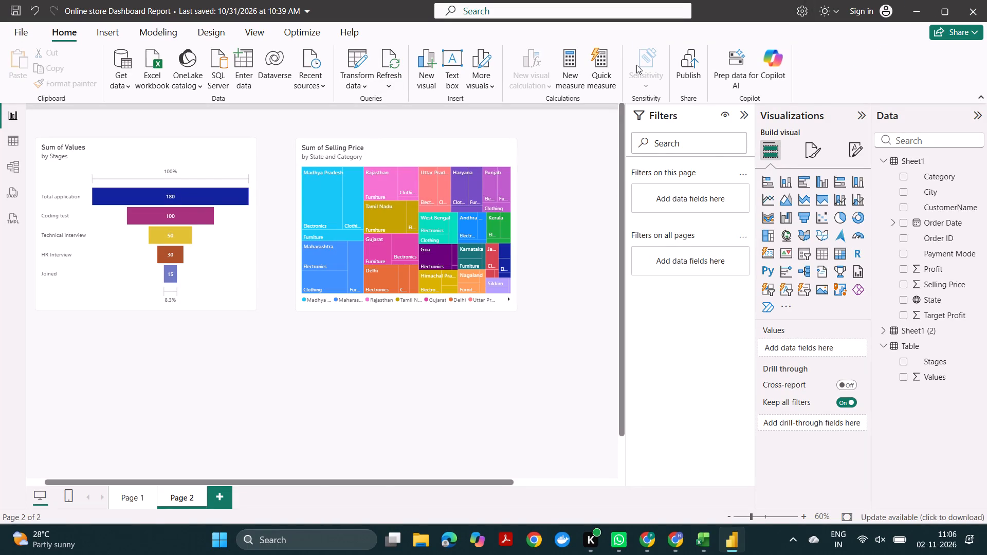